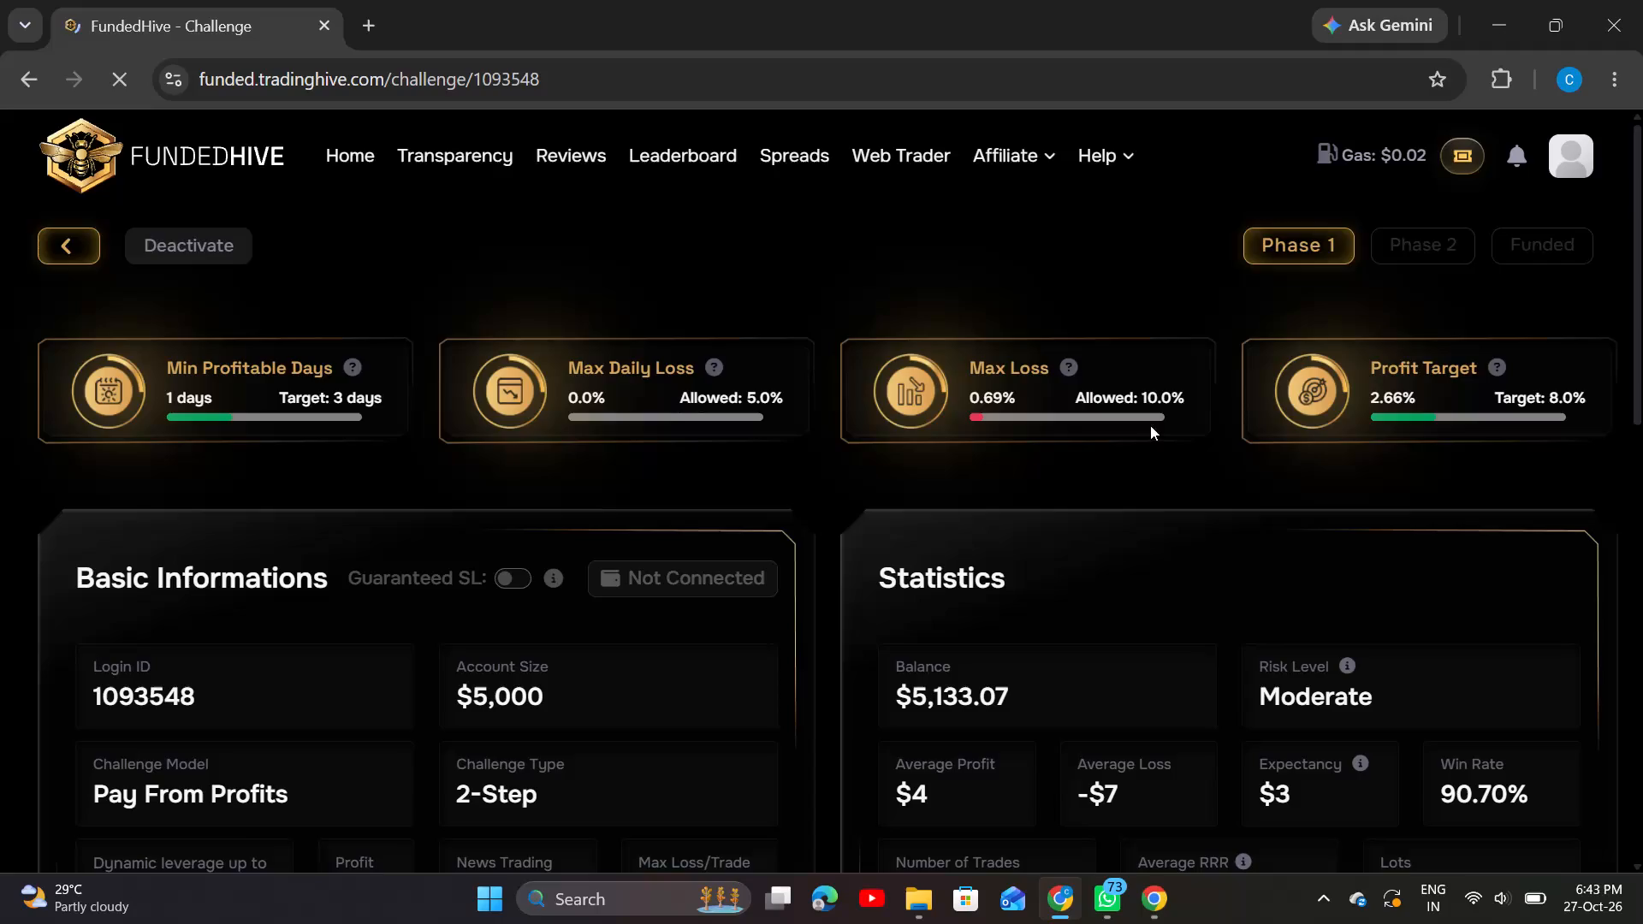
Open the Web Trader platform from the challenge account page.
{"action": "left_click", "coordinate": [908, 162]}
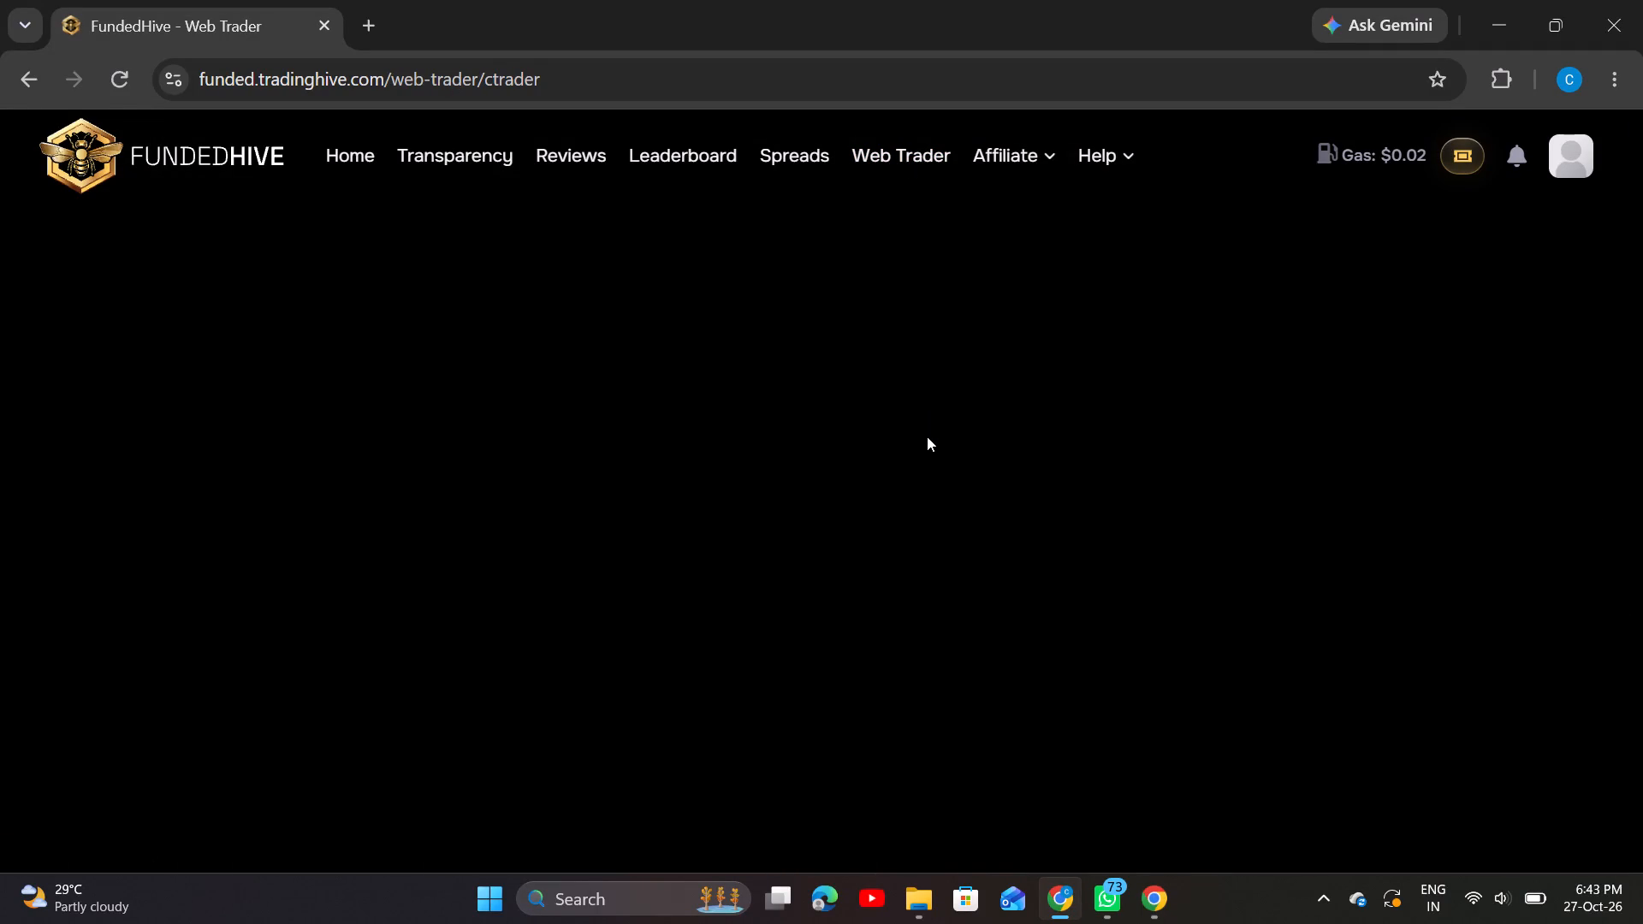
{"action": "left_click", "coordinate": [910, 159]}
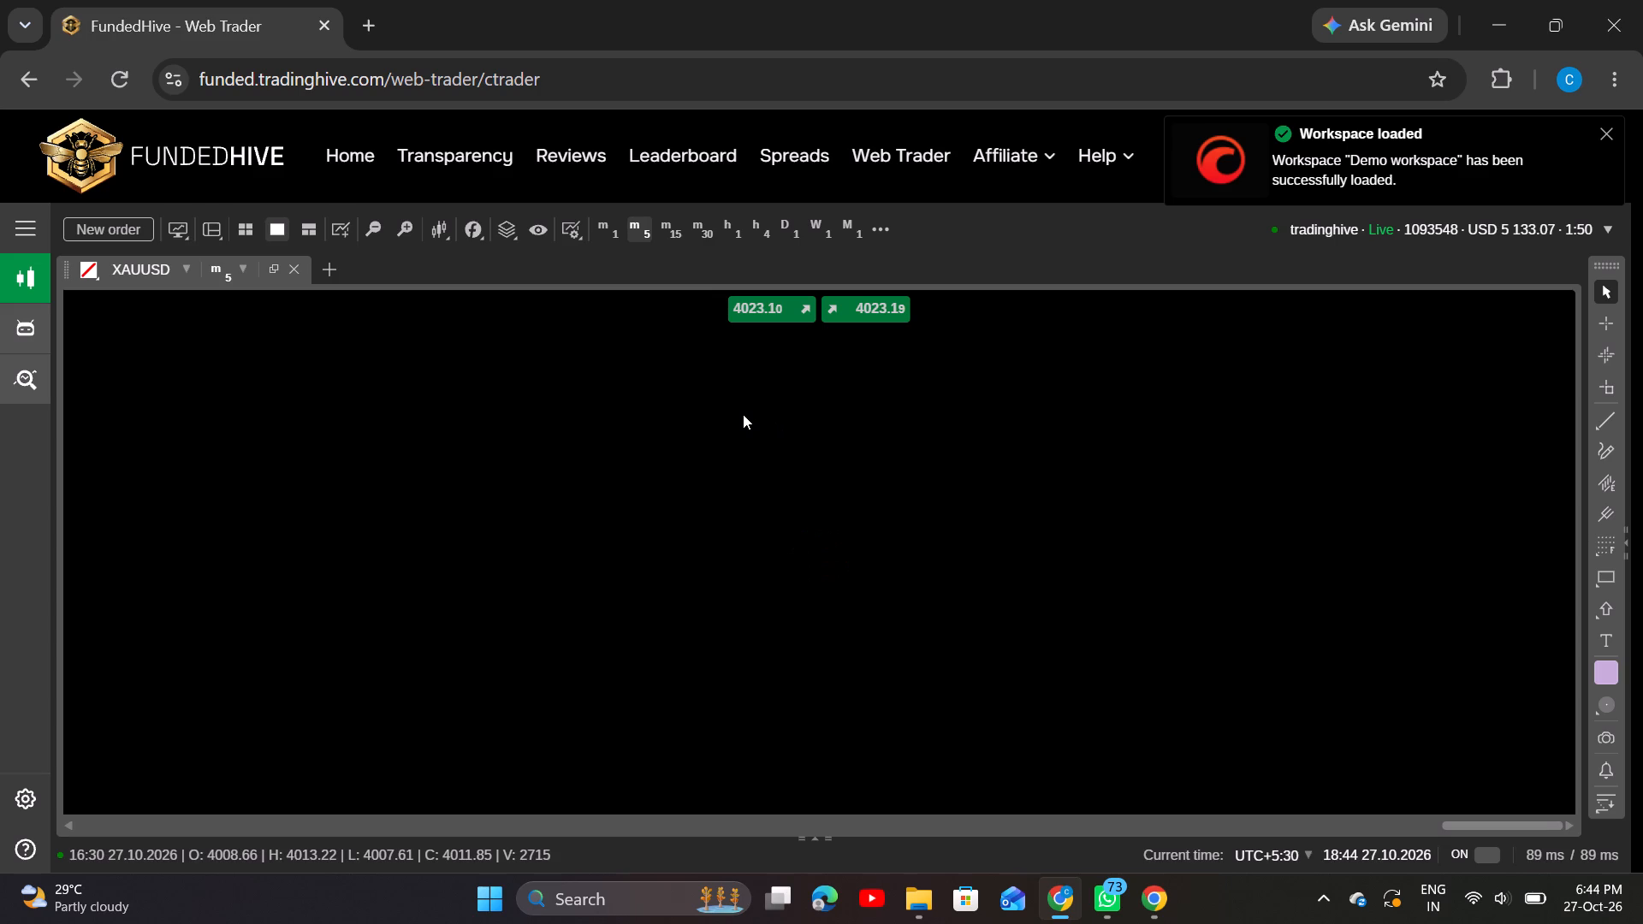
Place a Fixed-risk sell drawing just after the latest XAUUSD candle, with its entry at about 4020.1.
{"action": "left_click_drag", "start_coordinate": [1154, 516], "coordinate": [1135, 513]}
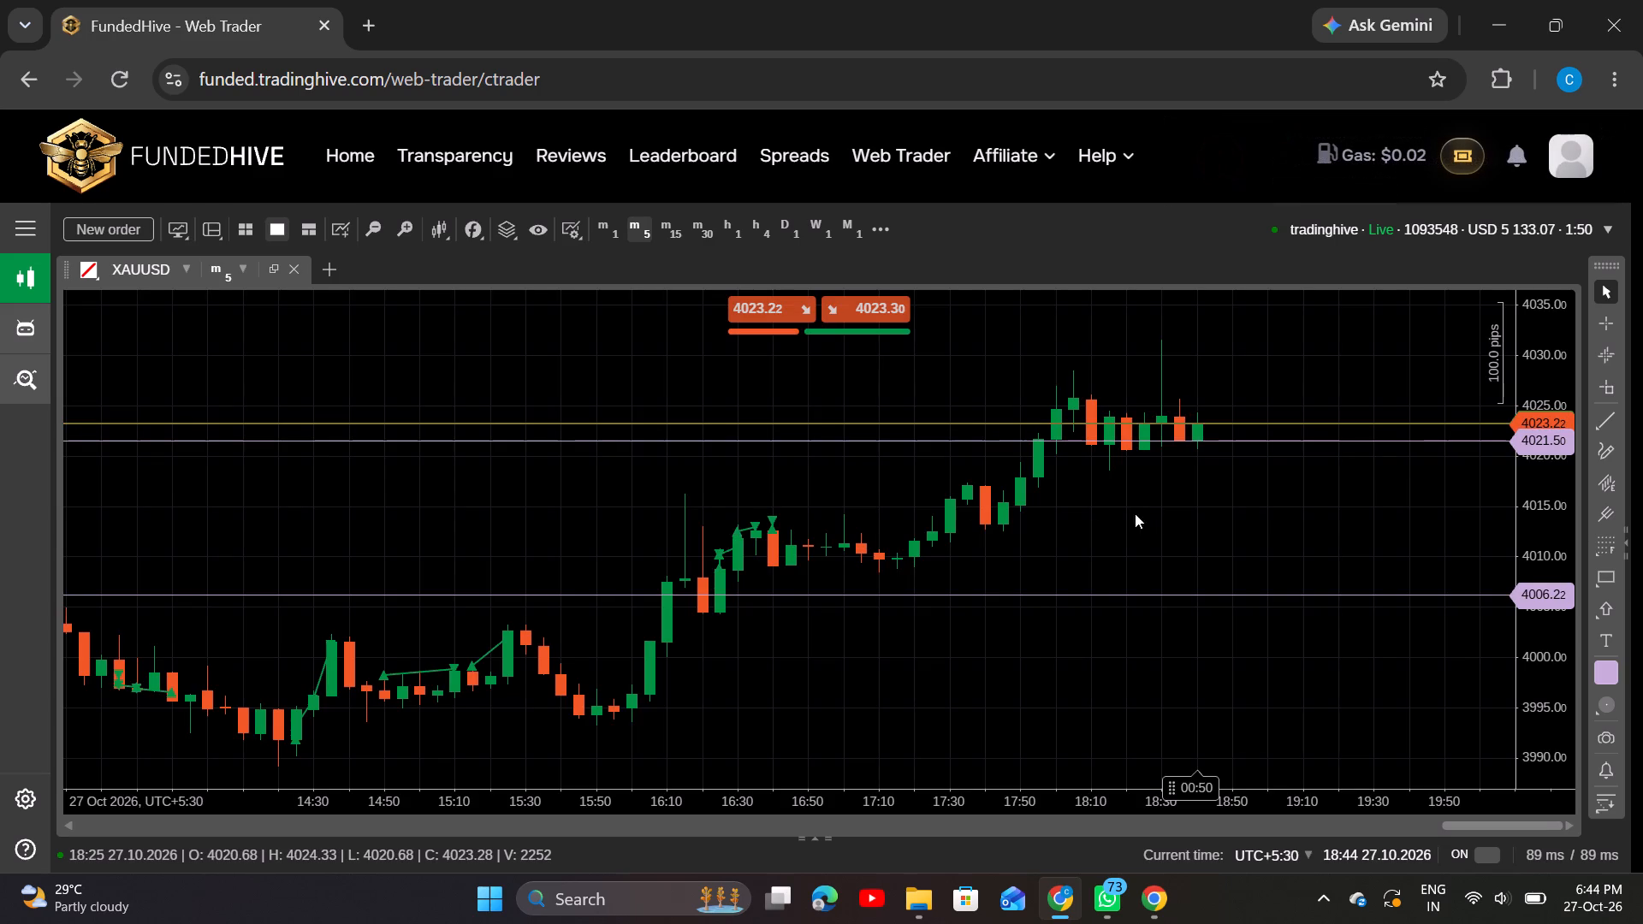
{"action": "left_click_drag", "start_coordinate": [1135, 513], "coordinate": [1015, 473]}
{"action": "left_click_drag", "start_coordinate": [1110, 489], "coordinate": [1046, 463]}
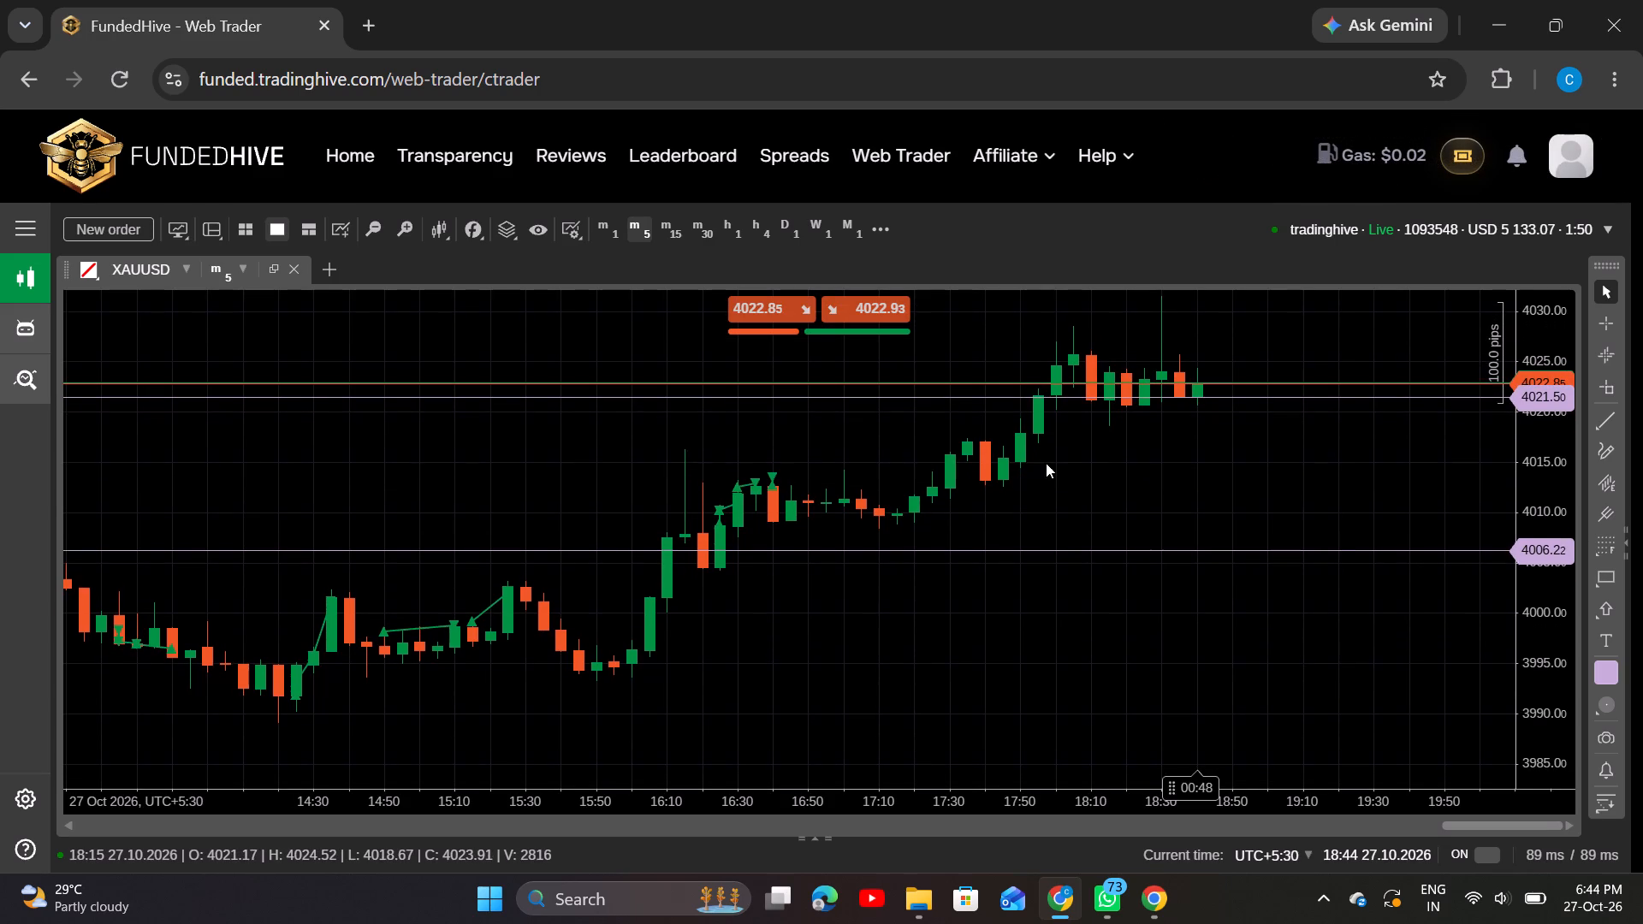
{"action": "left_click_drag", "start_coordinate": [1046, 463], "coordinate": [1003, 540]}
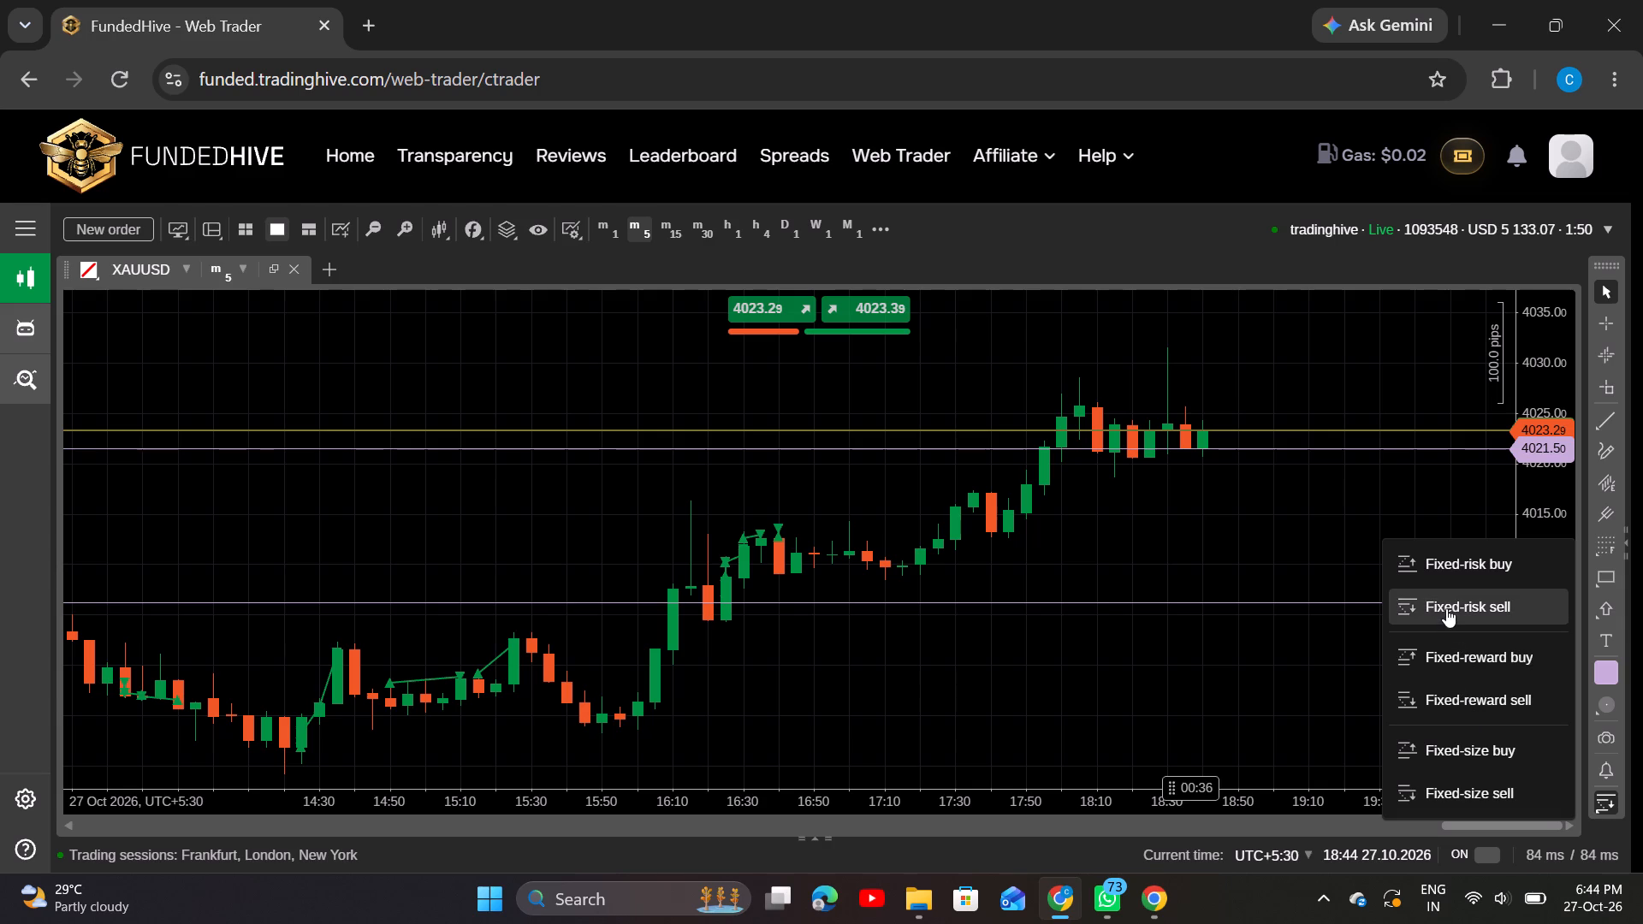
{"action": "left_click", "coordinate": [1445, 608]}
{"action": "left_click", "coordinate": [1241, 463]}
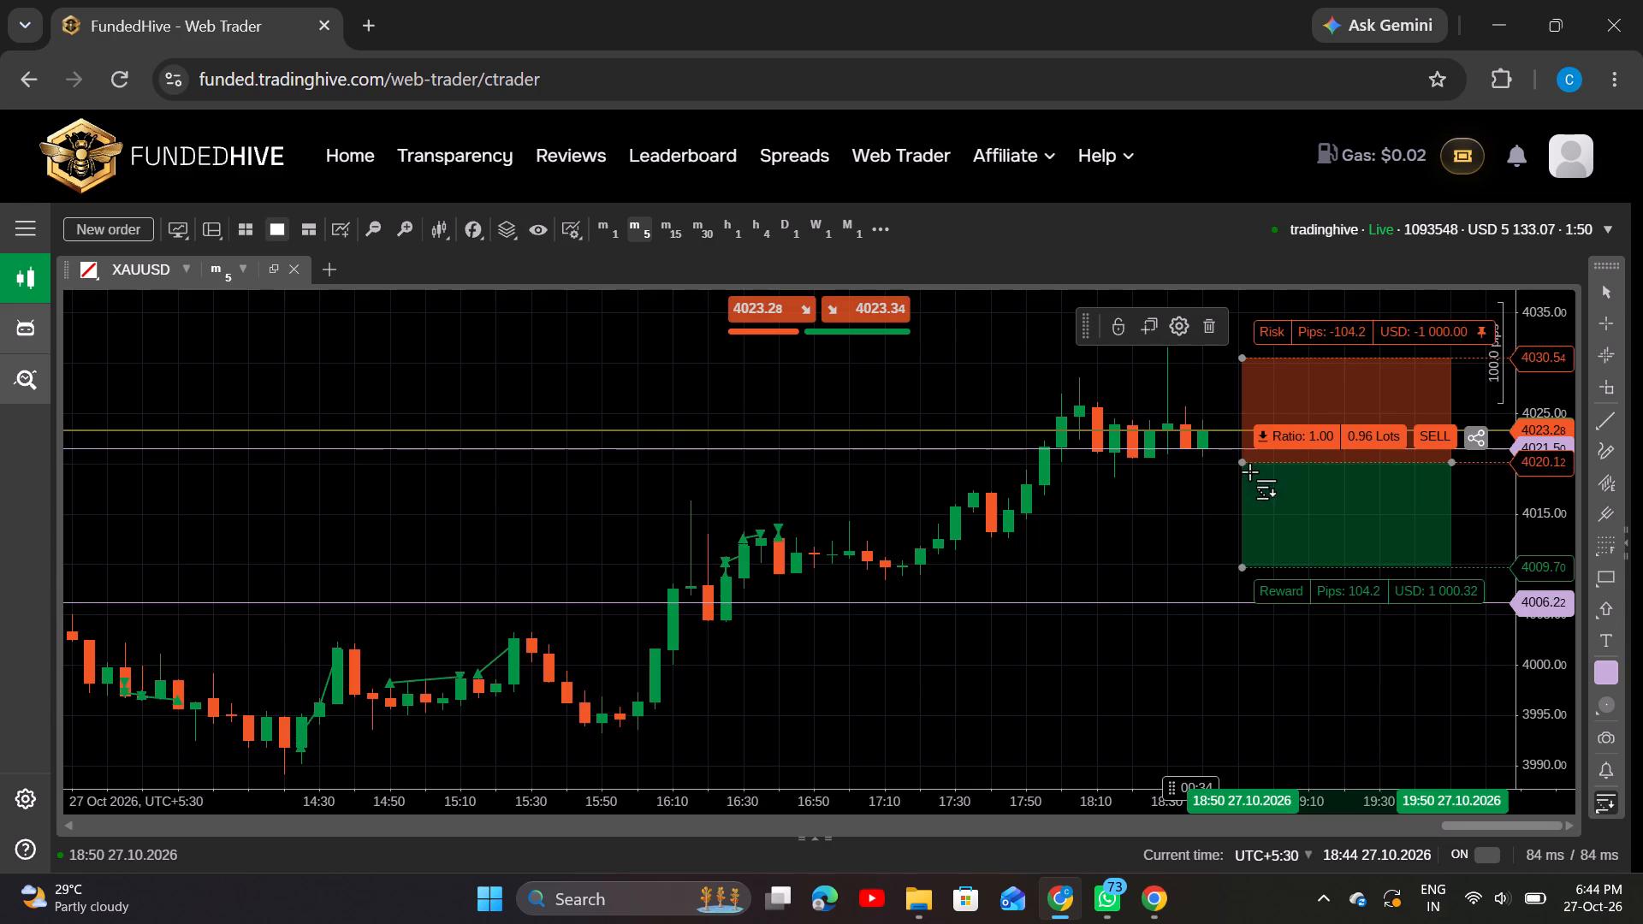
Raise the entry level of the fixed-risk sell drawing to about 4028.4 and start it near the latest candle.
{"action": "left_click_drag", "start_coordinate": [1270, 459], "coordinate": [1258, 445]}
{"action": "left_click_drag", "start_coordinate": [1237, 464], "coordinate": [1234, 458]}
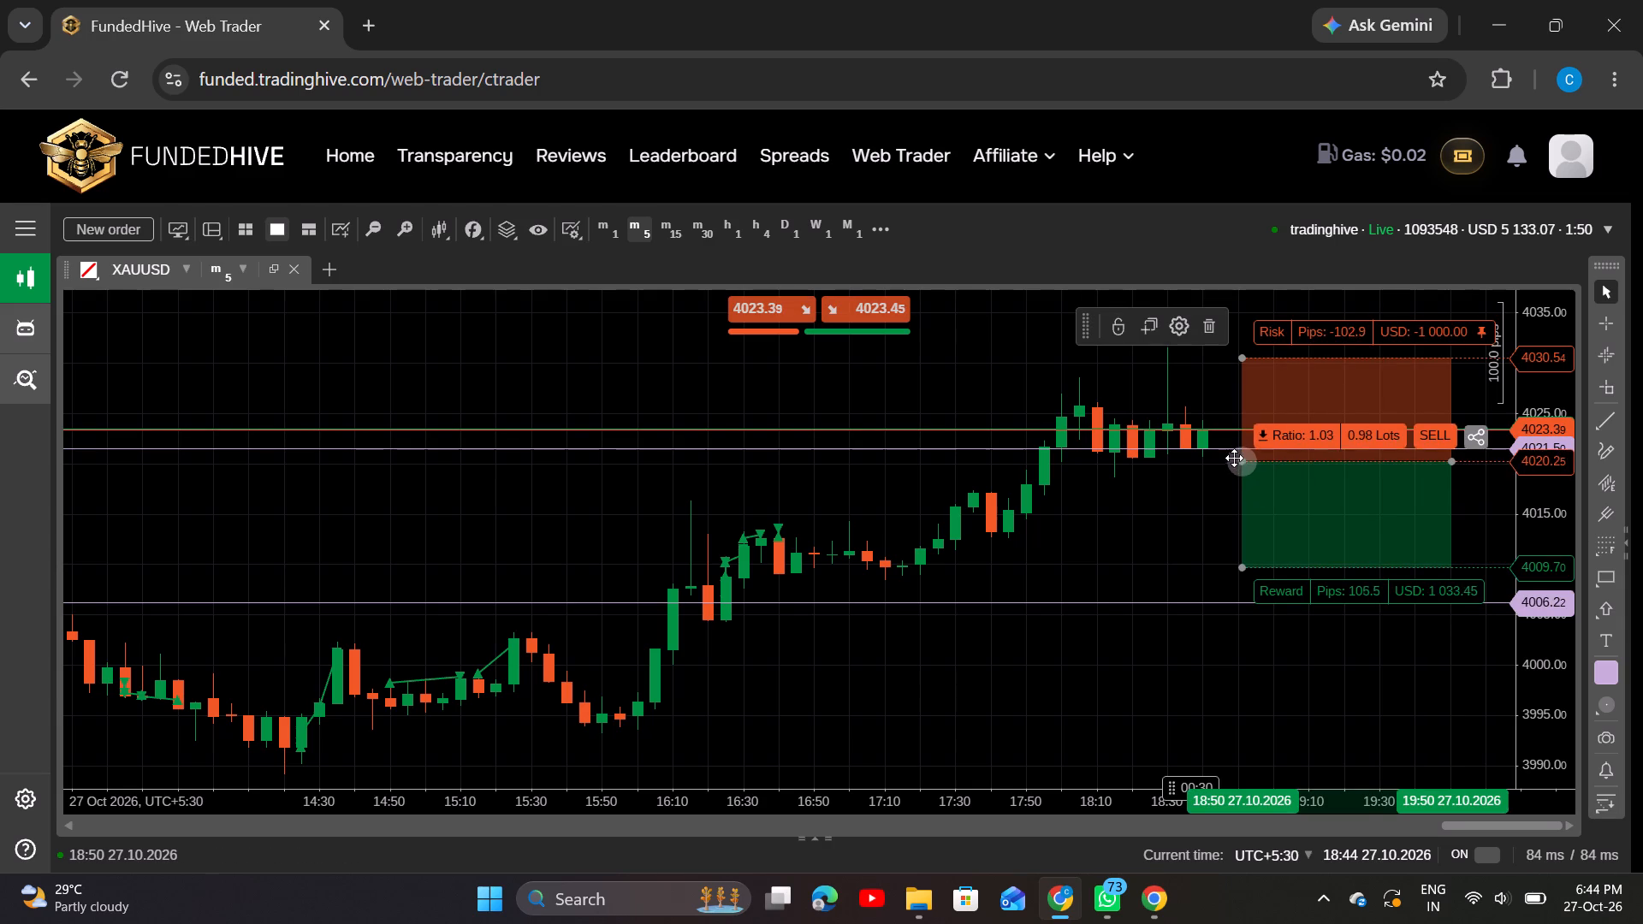
{"action": "left_click_drag", "start_coordinate": [1234, 458], "coordinate": [1221, 405]}
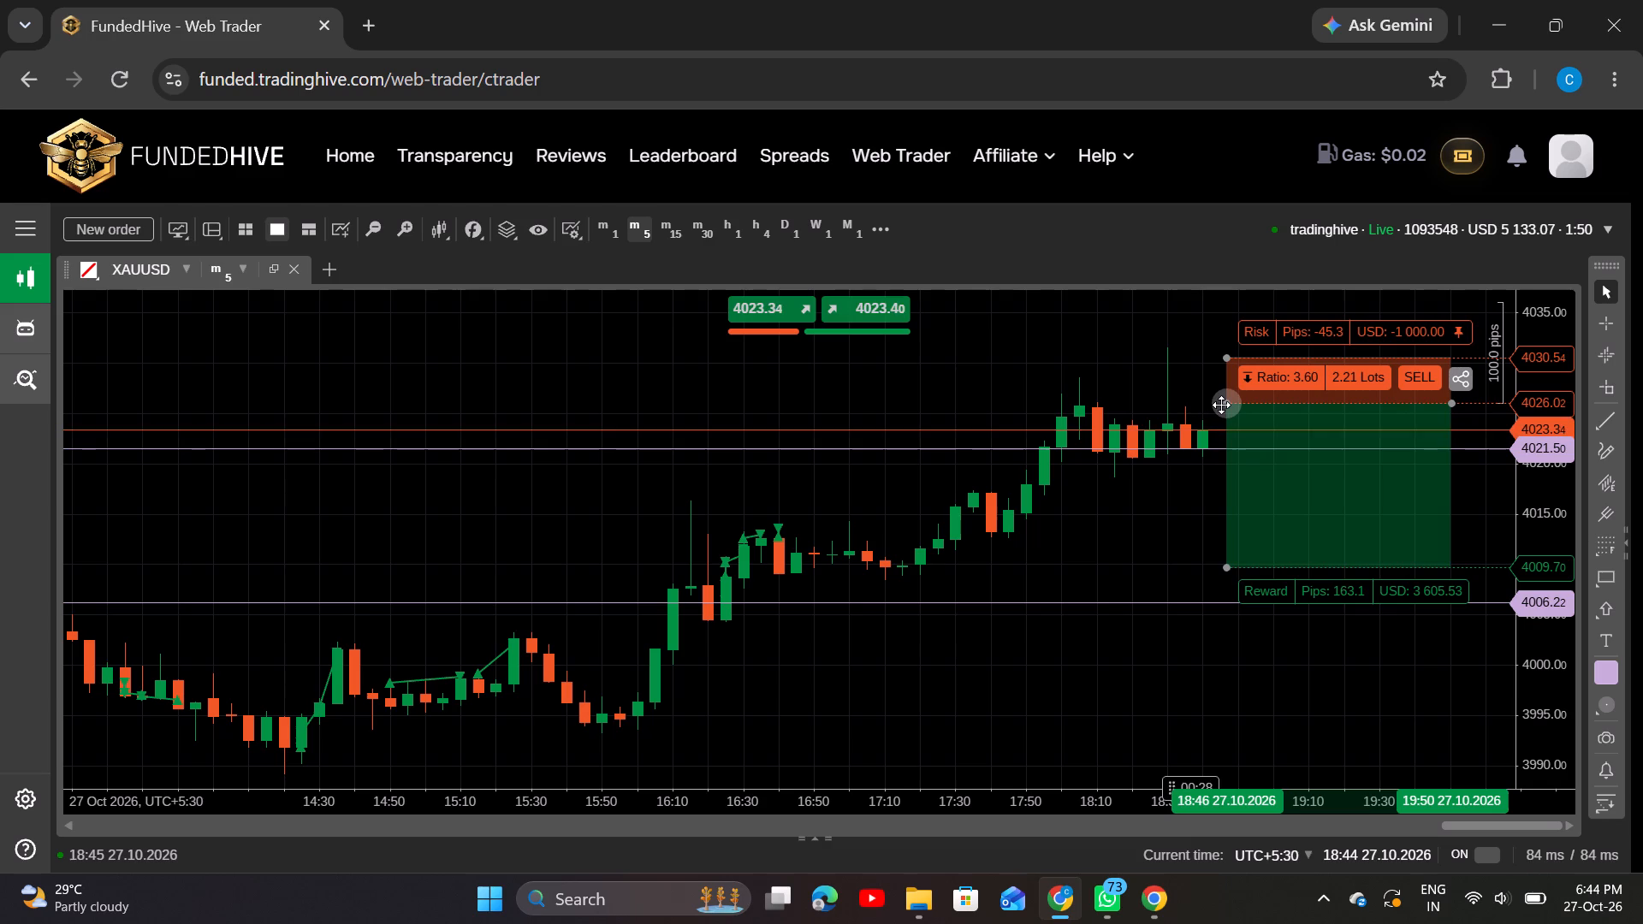
{"action": "left_click_drag", "start_coordinate": [1221, 405], "coordinate": [1214, 384]}
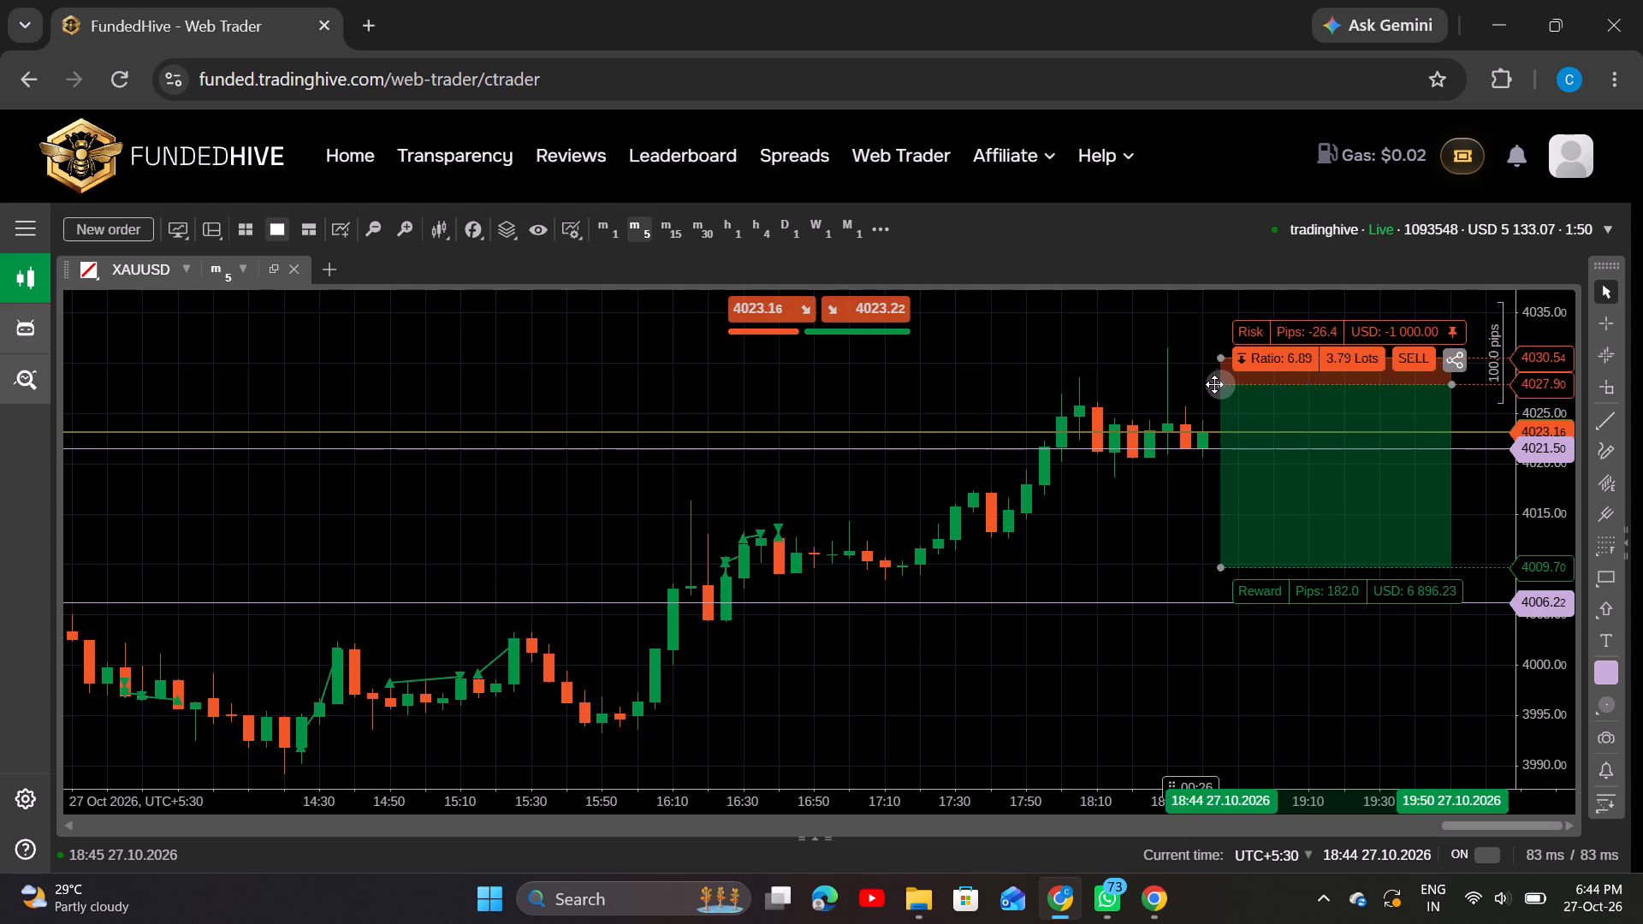
{"action": "left_click_drag", "start_coordinate": [1214, 384], "coordinate": [1214, 380]}
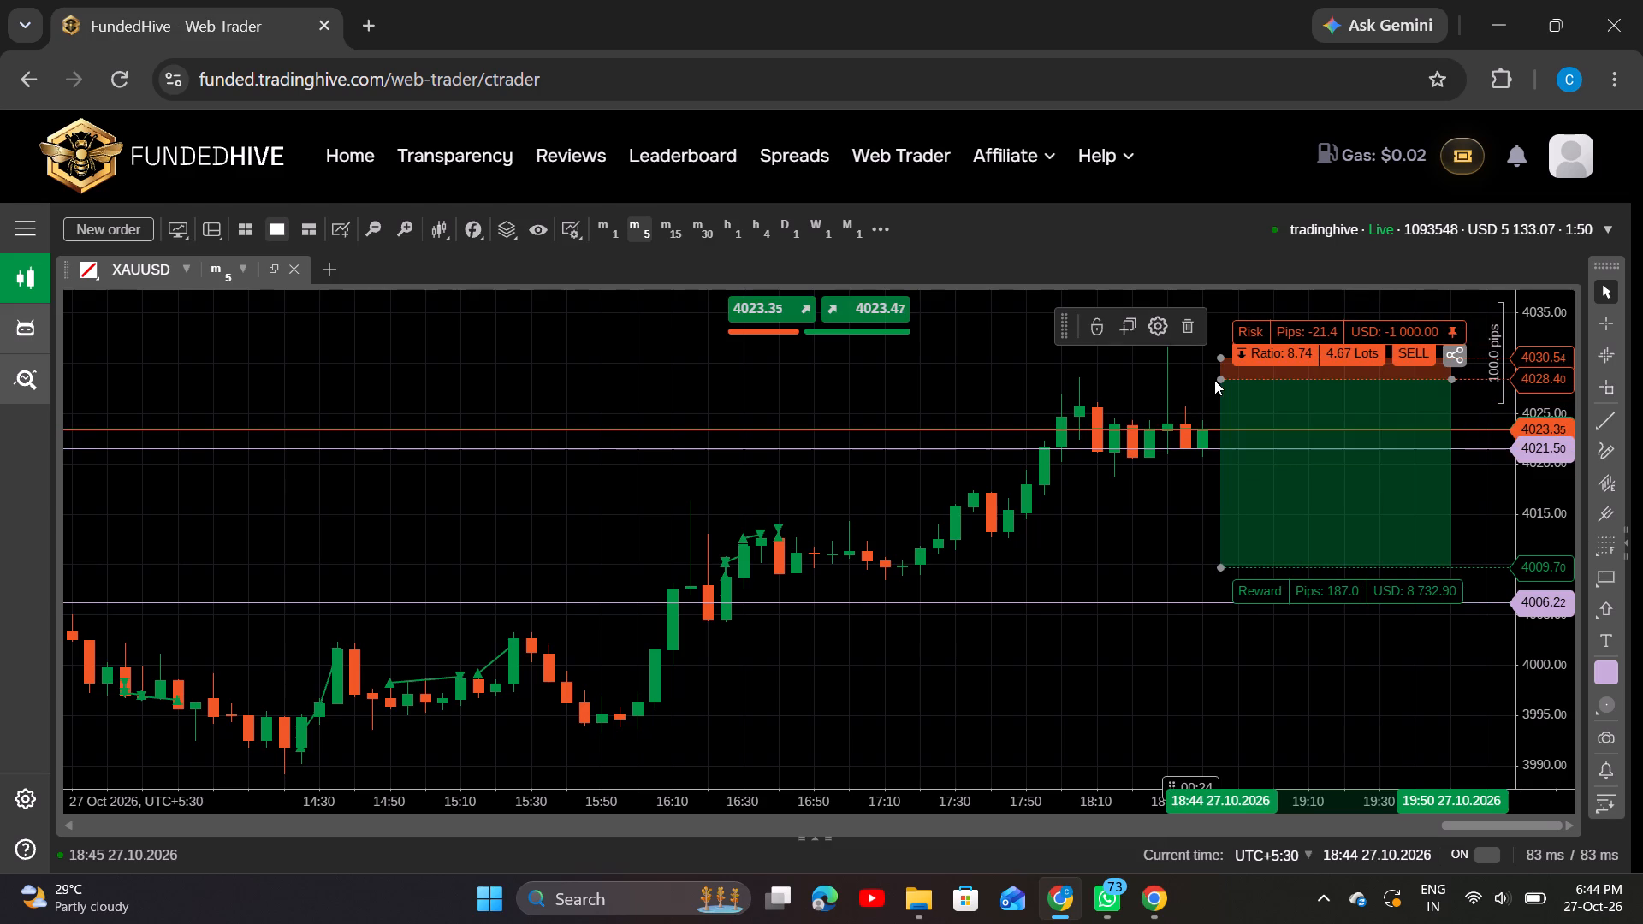
{"action": "left_click_drag", "start_coordinate": [1264, 405], "coordinate": [1254, 404]}
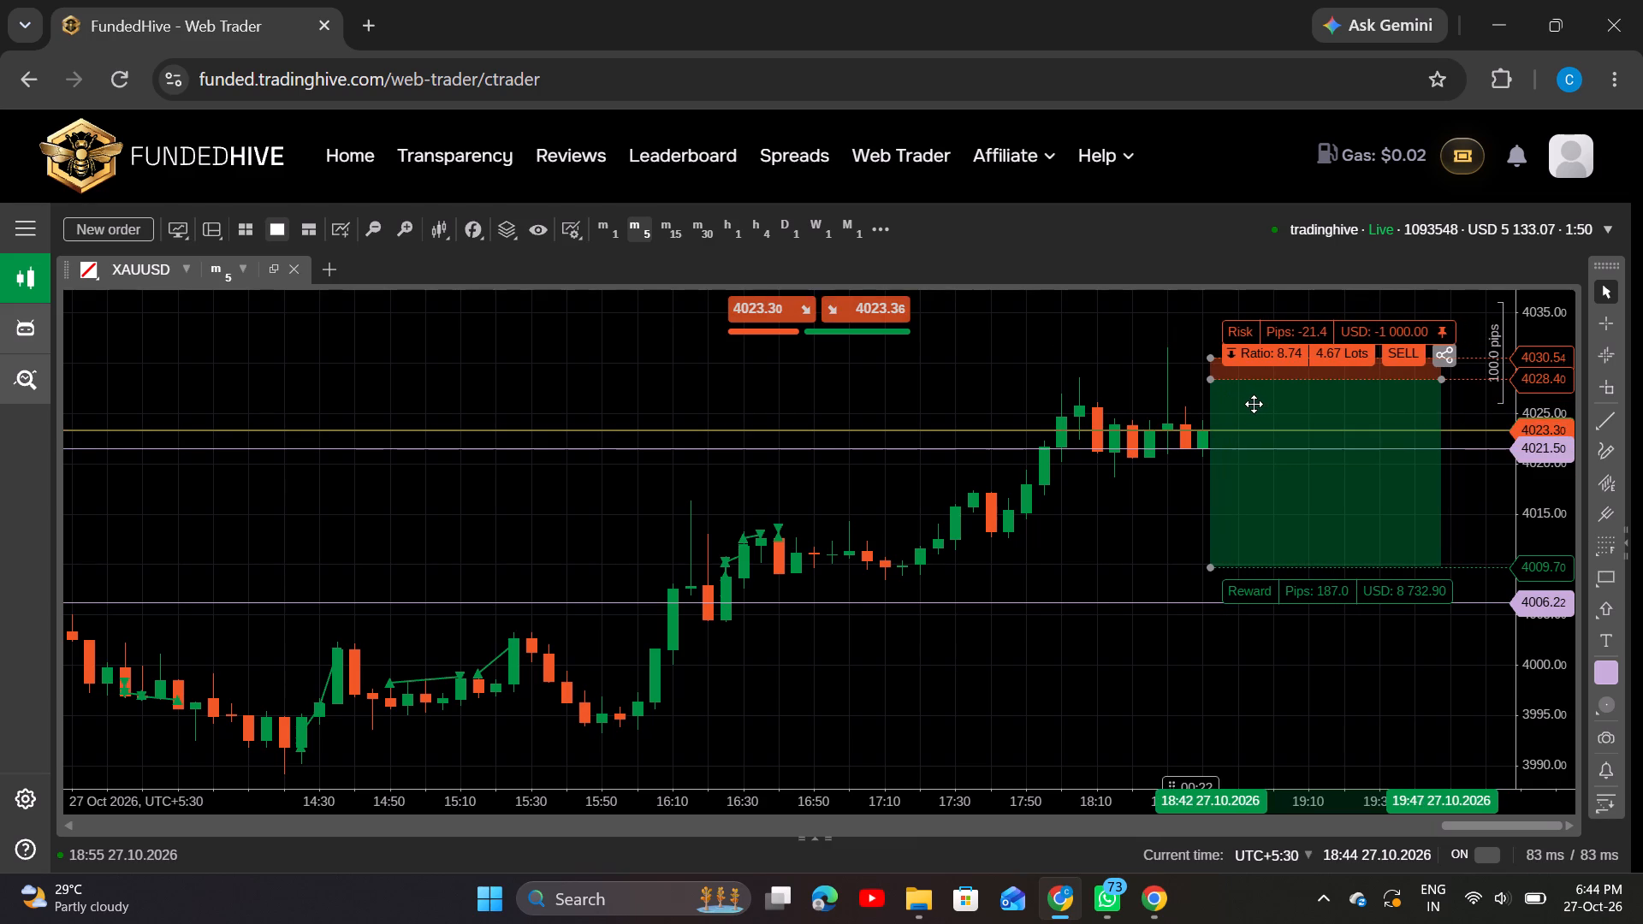
{"action": "left_click_drag", "start_coordinate": [1254, 404], "coordinate": [1252, 403]}
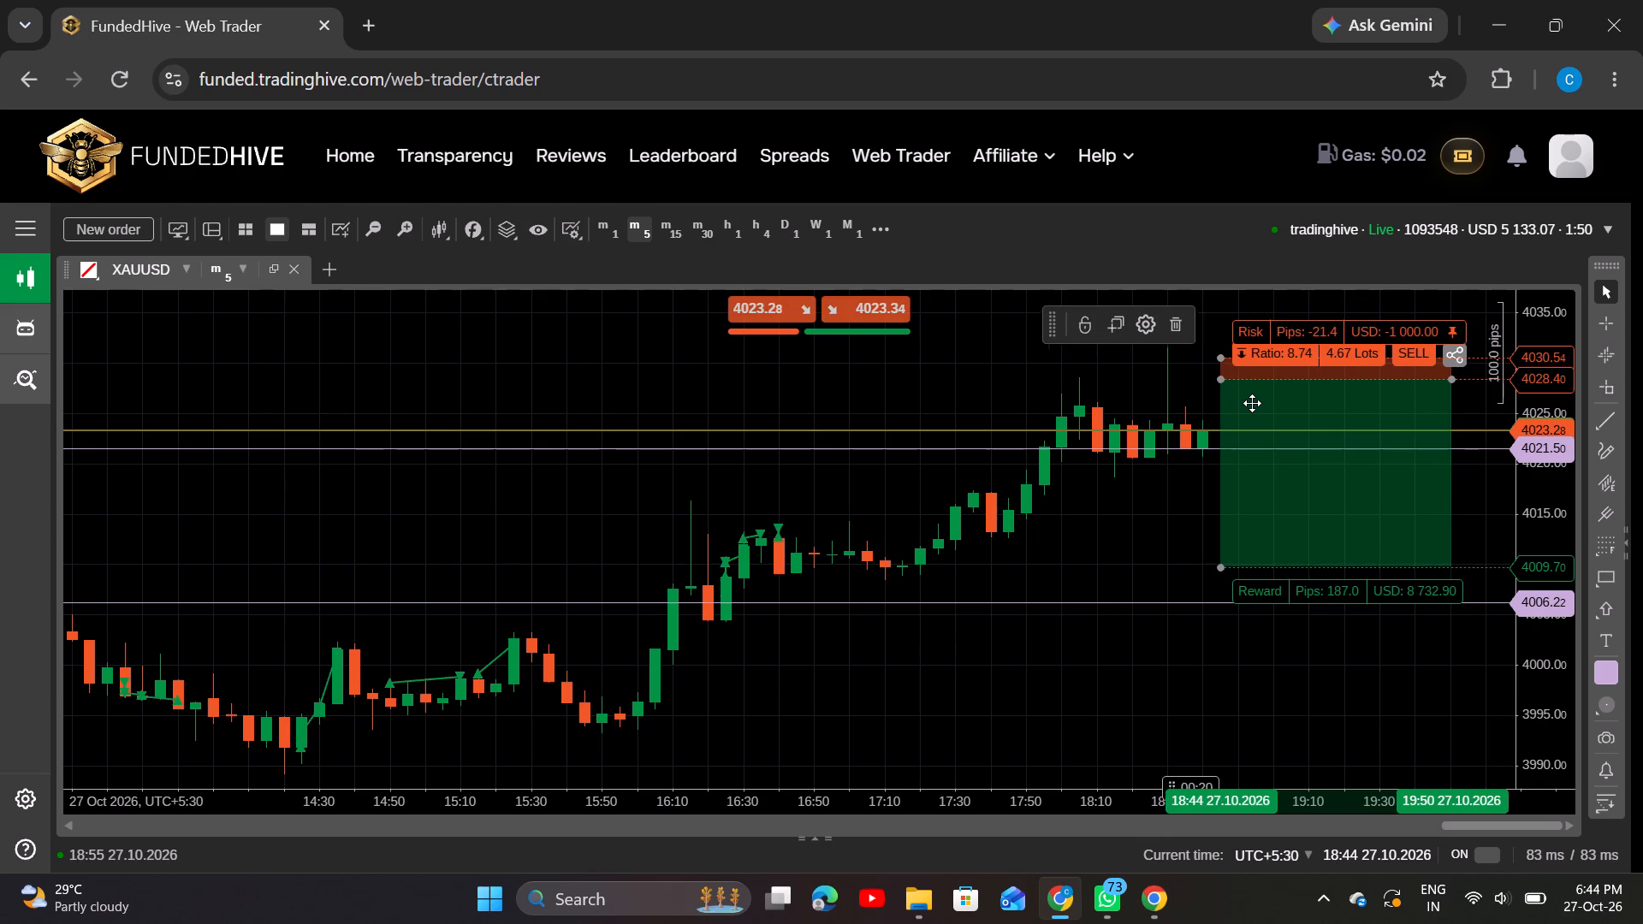
Raise the risk edge of the sell drawing to about 4035.6, roughly 69 pips above the entry.
{"action": "left_click_drag", "start_coordinate": [1204, 350], "coordinate": [1197, 316]}
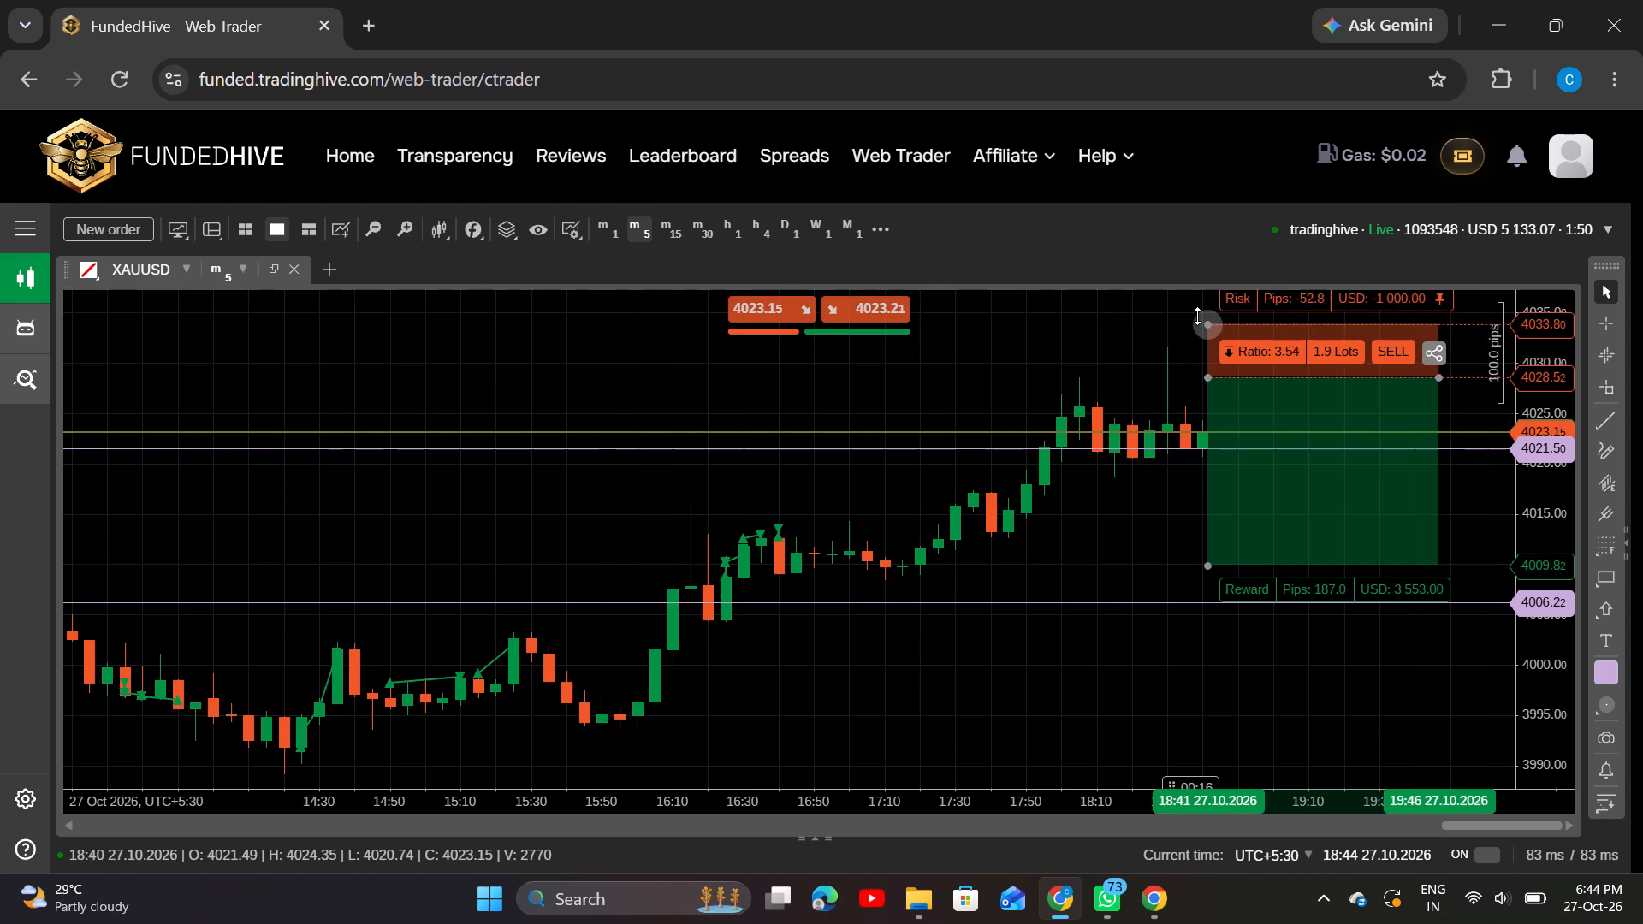
{"action": "left_click_drag", "start_coordinate": [1197, 316], "coordinate": [1197, 313]}
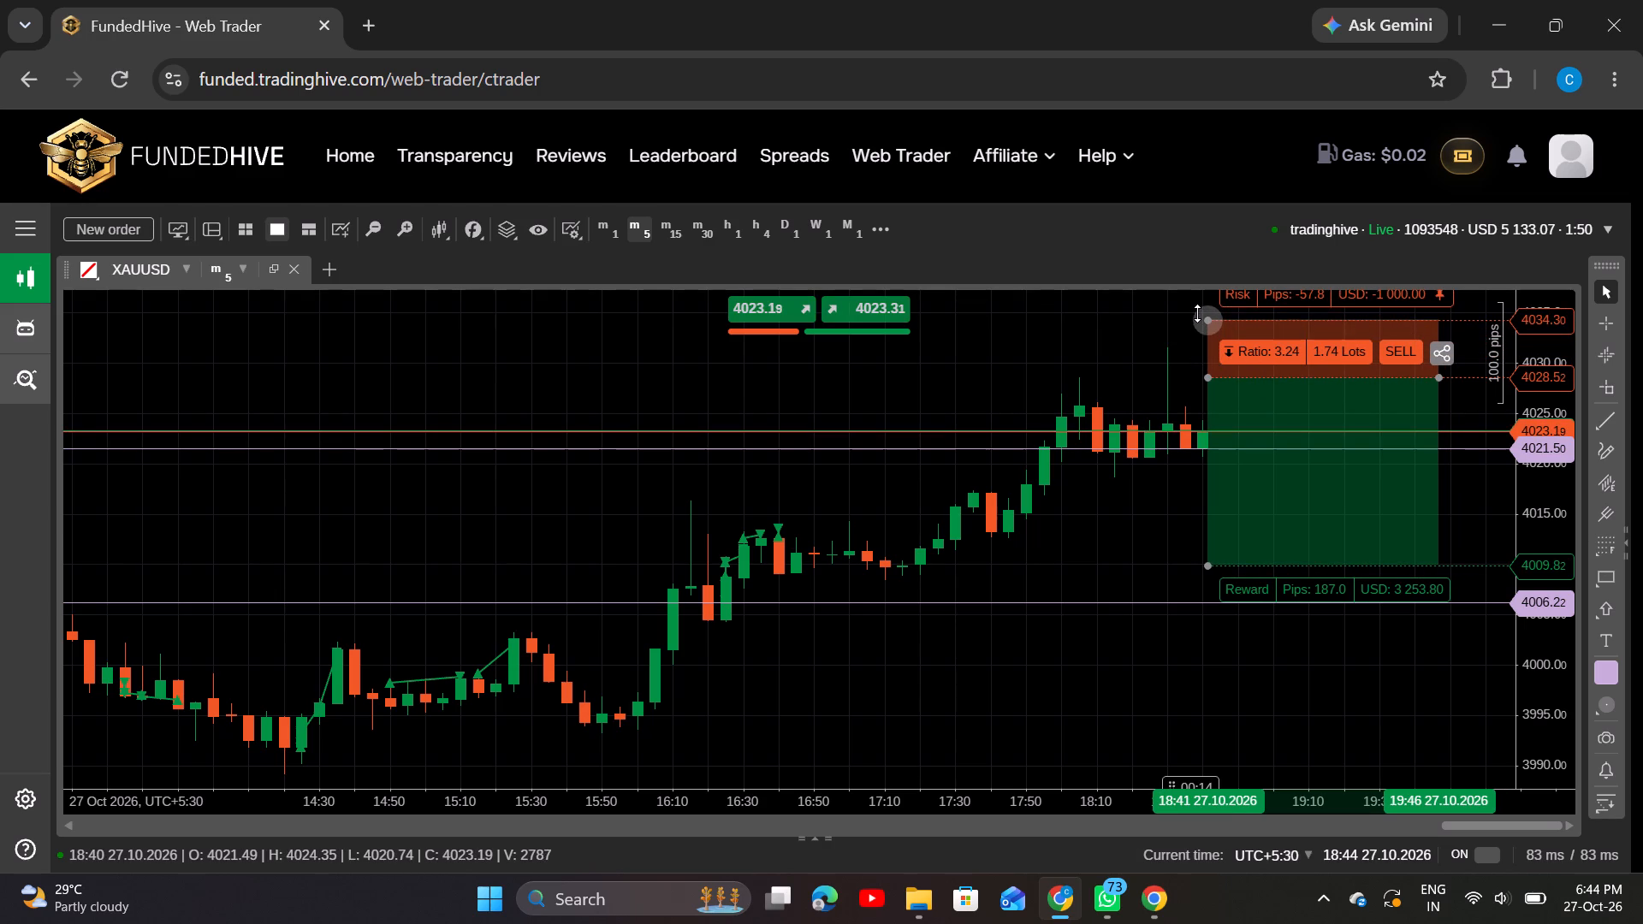
{"action": "left_click_drag", "start_coordinate": [1197, 313], "coordinate": [1193, 302]}
{"action": "left_click", "coordinate": [1235, 396]}
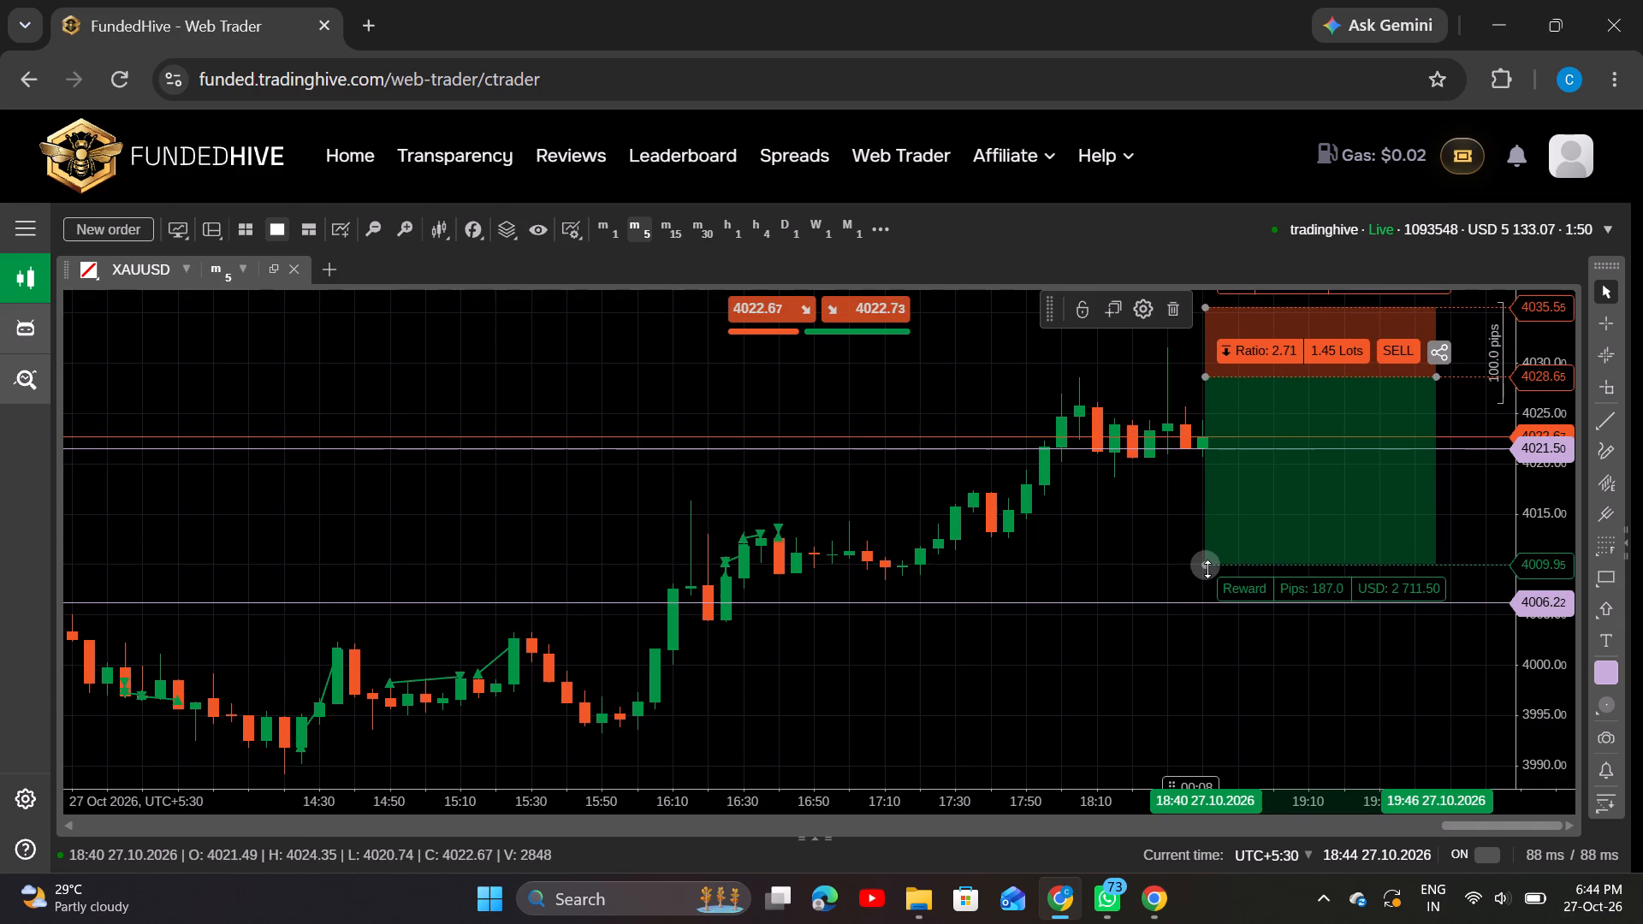
Adjust the reward edge of the sell drawing to about 120 pips below the entry.
{"action": "left_click_drag", "start_coordinate": [1207, 569], "coordinate": [1206, 663]}
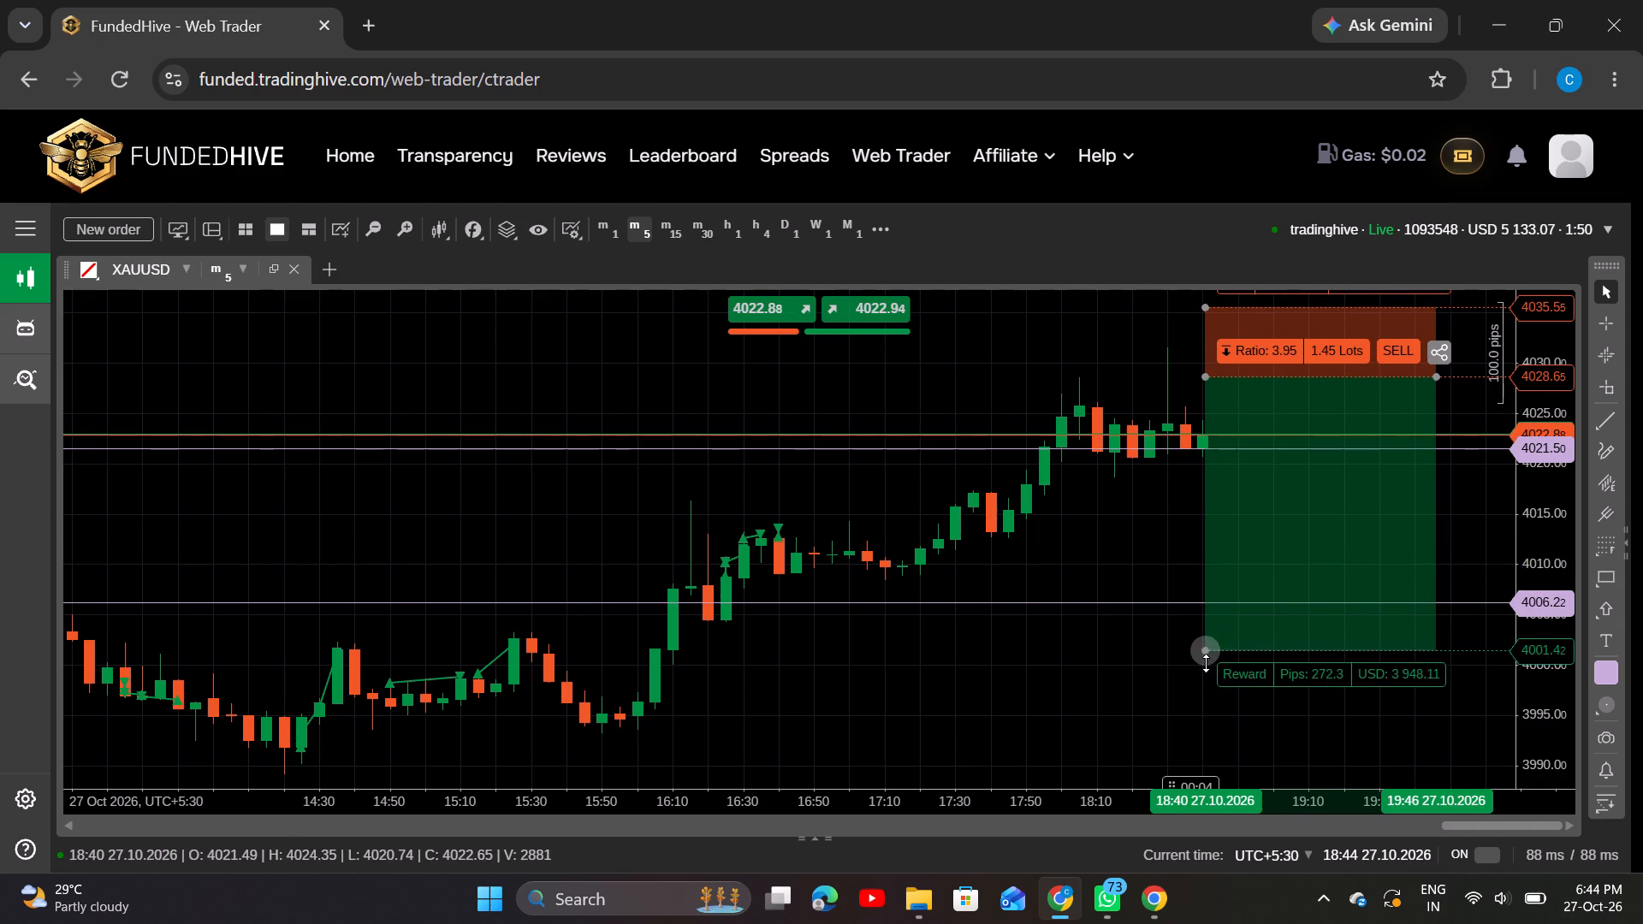
{"action": "left_click_drag", "start_coordinate": [1206, 663], "coordinate": [1209, 589]}
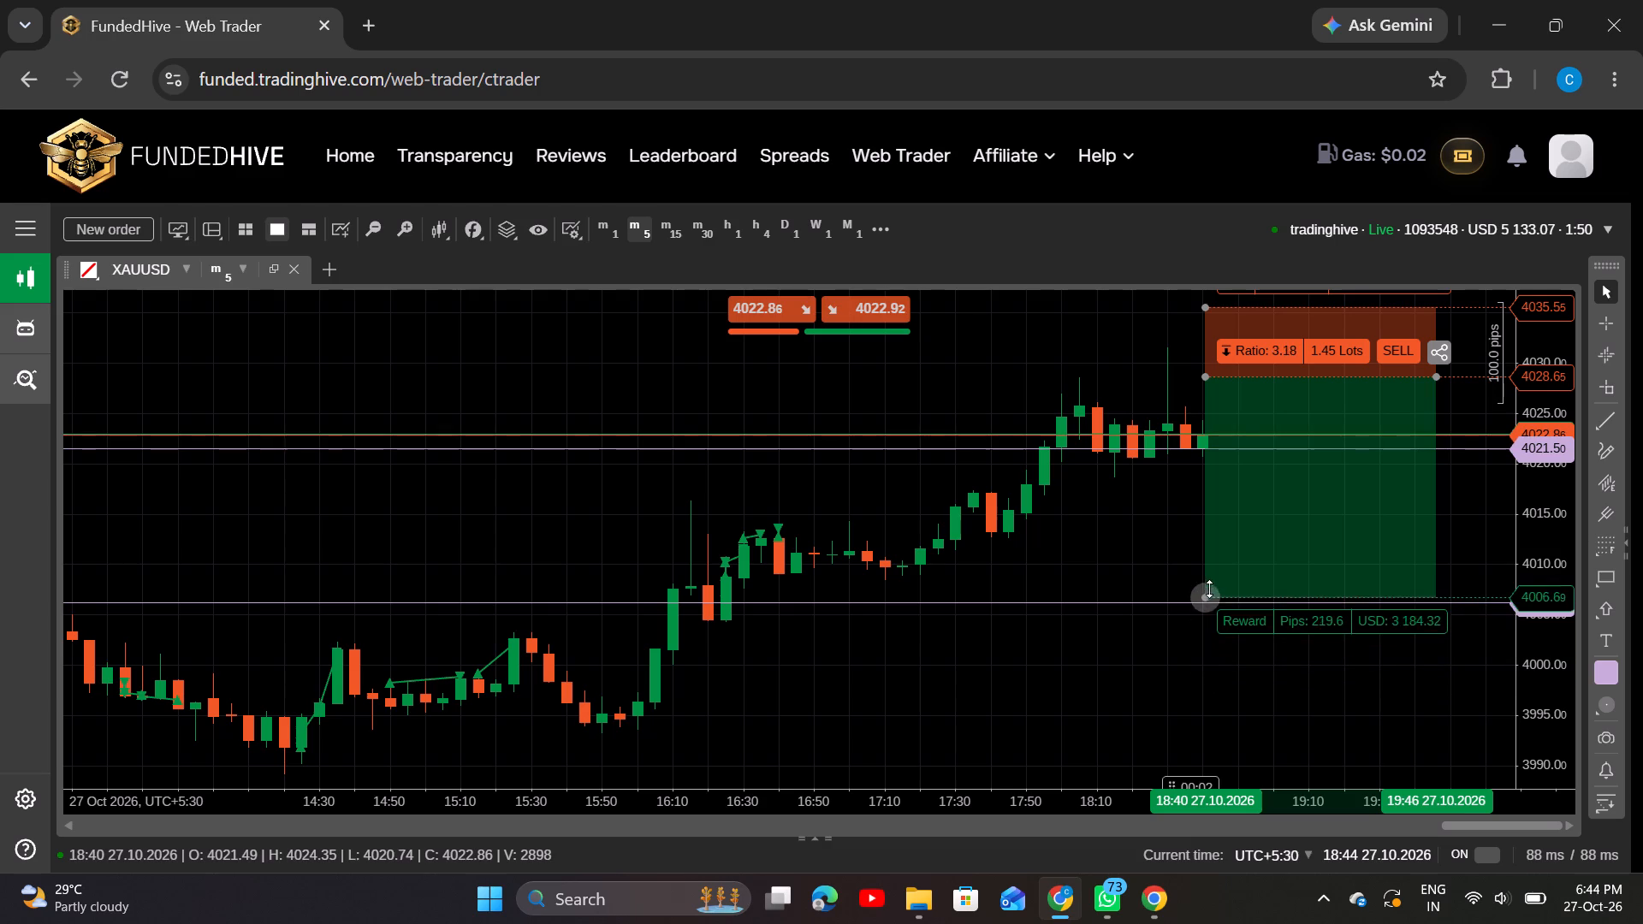
{"action": "left_click_drag", "start_coordinate": [1209, 589], "coordinate": [1216, 563]}
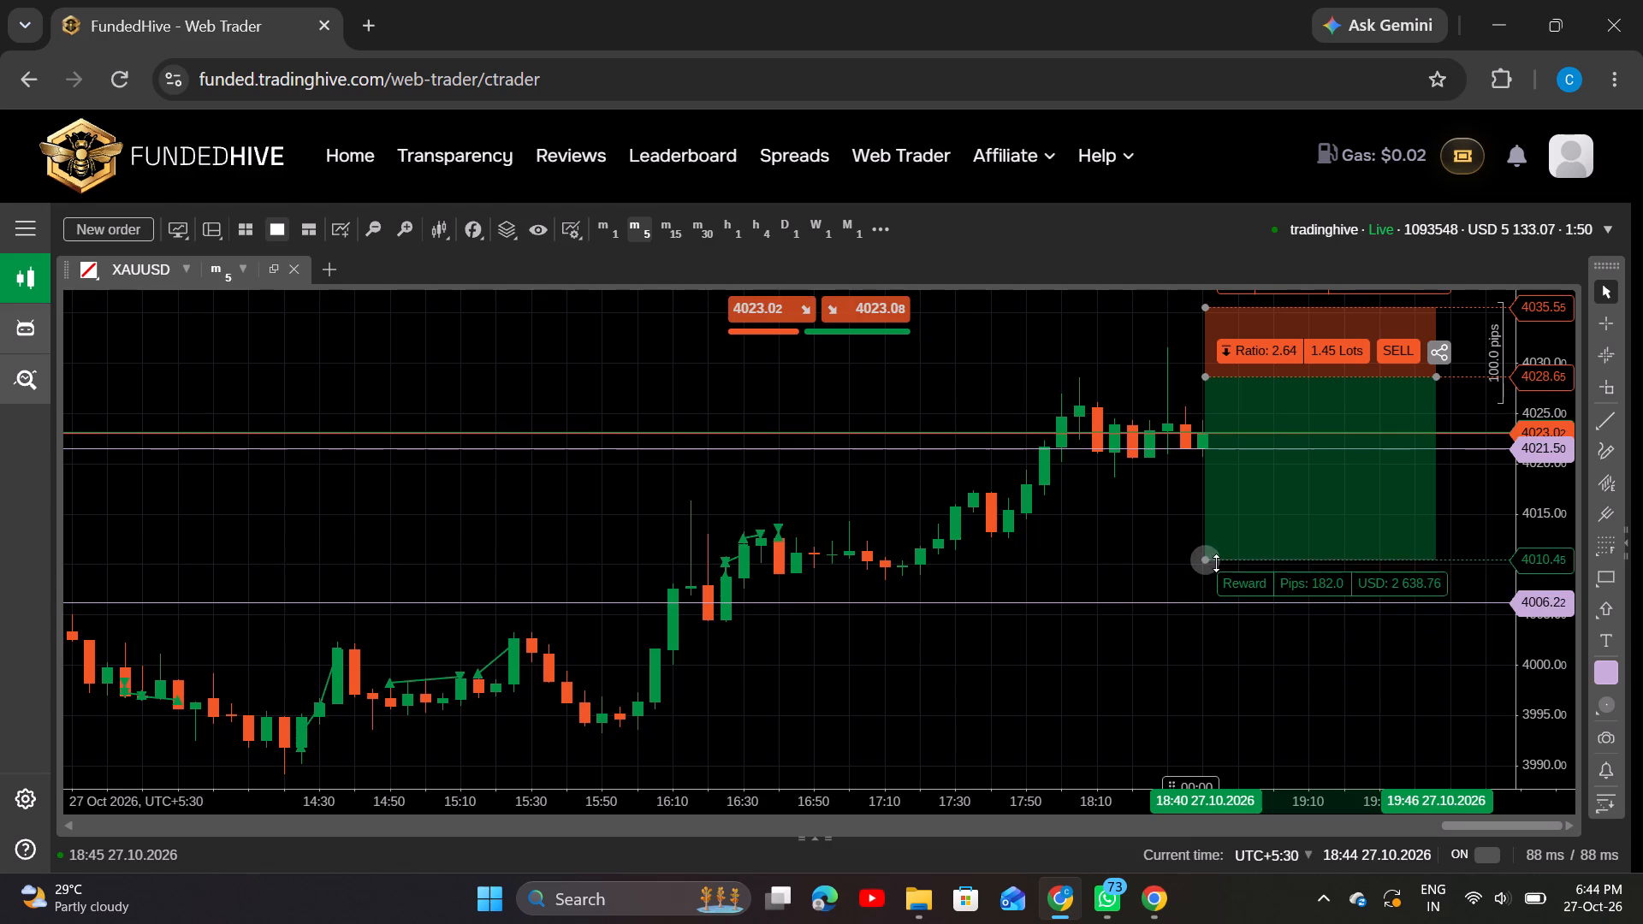
{"action": "left_click_drag", "start_coordinate": [1216, 563], "coordinate": [1228, 531]}
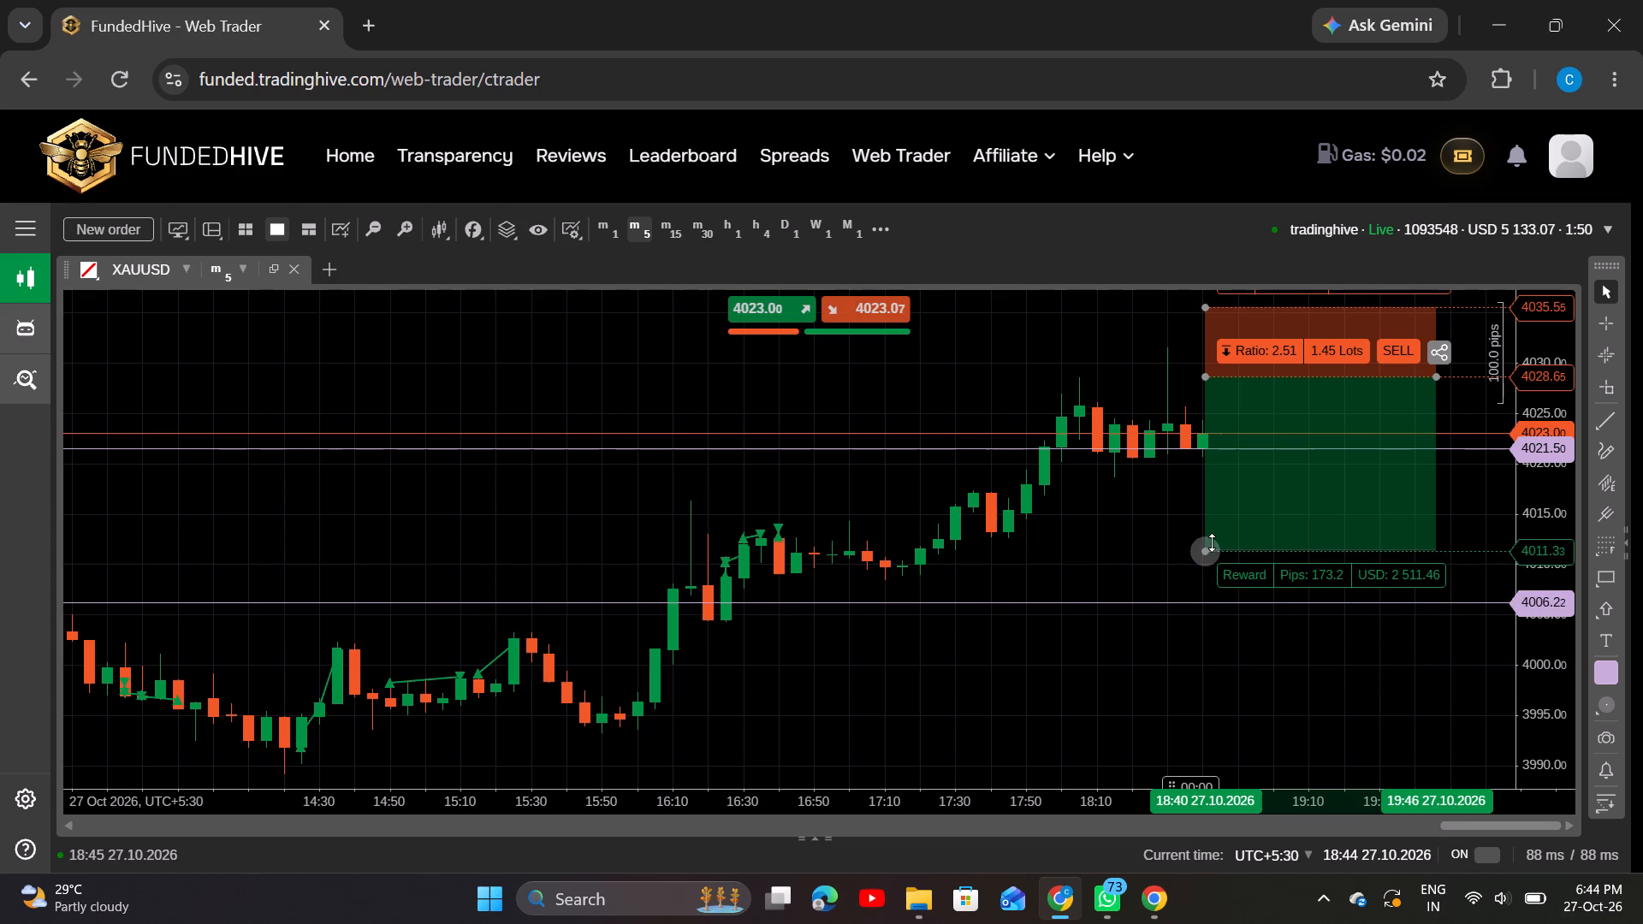
{"action": "left_click_drag", "start_coordinate": [1210, 544], "coordinate": [1213, 531]}
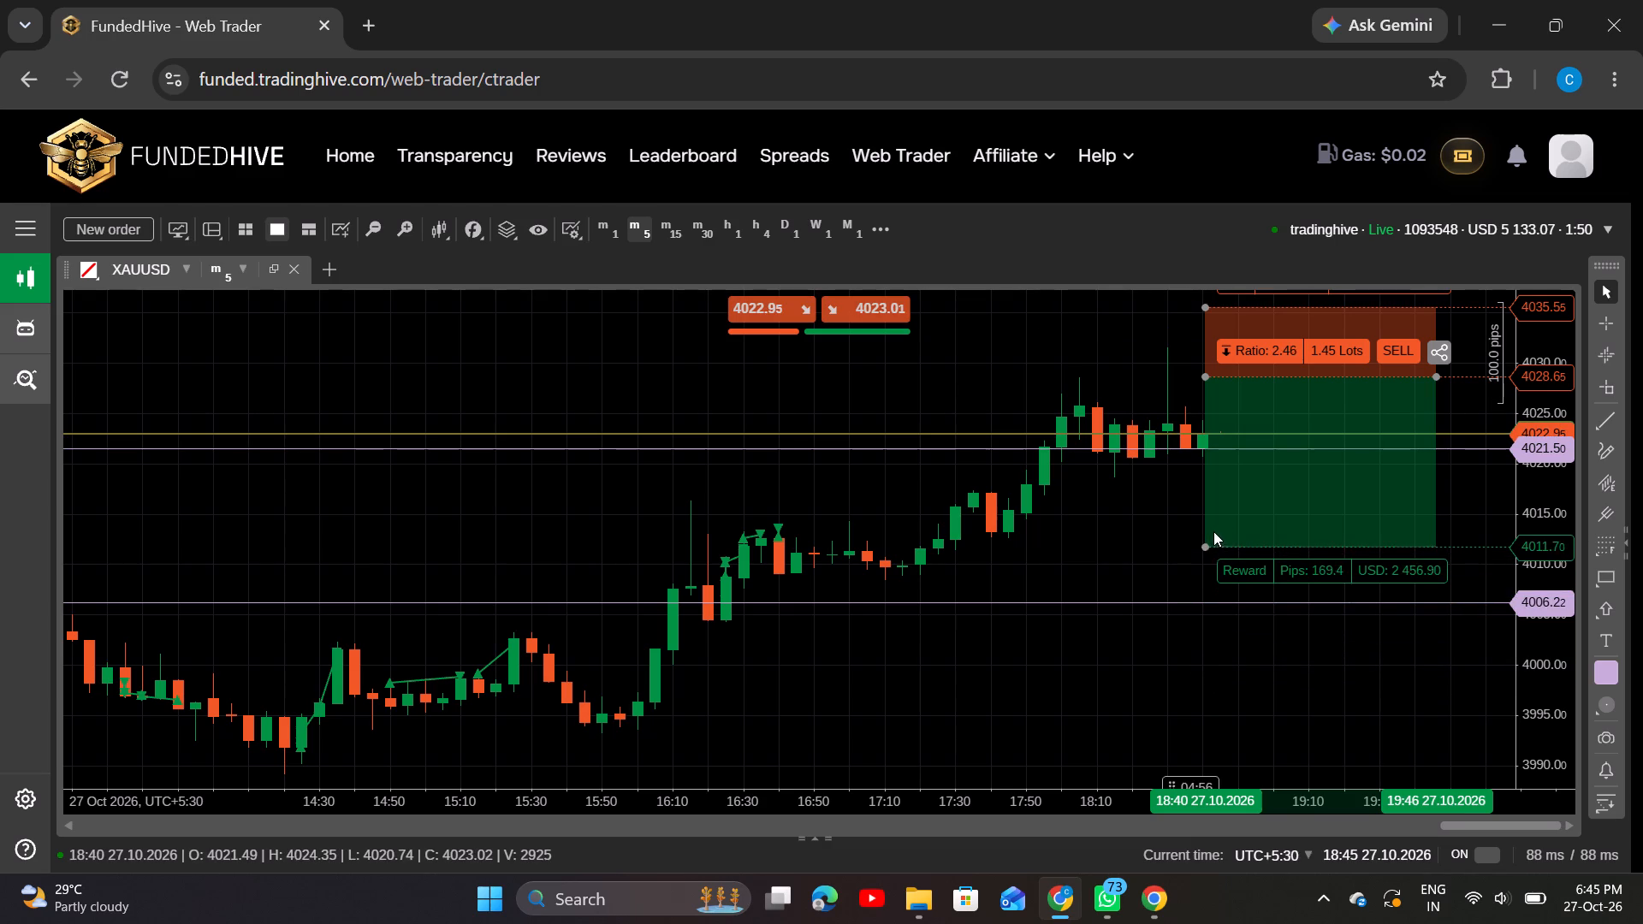
{"action": "left_click_drag", "start_coordinate": [1213, 531], "coordinate": [1231, 491]}
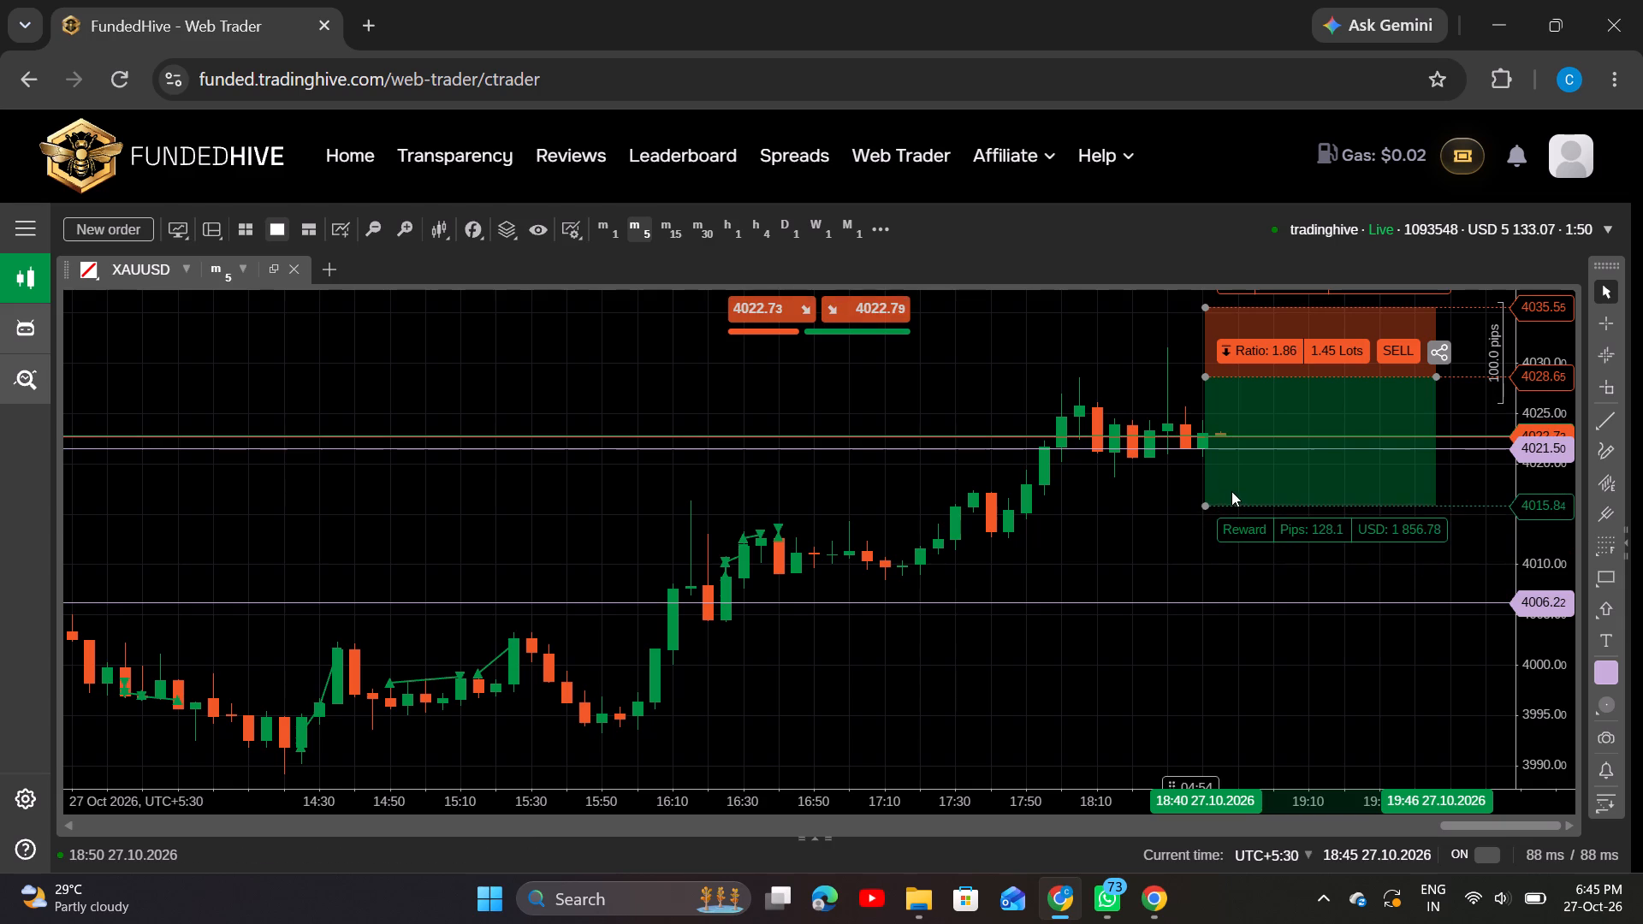
{"action": "left_click_drag", "start_coordinate": [1231, 491], "coordinate": [1234, 483]}
{"action": "left_click", "coordinate": [1148, 513]}
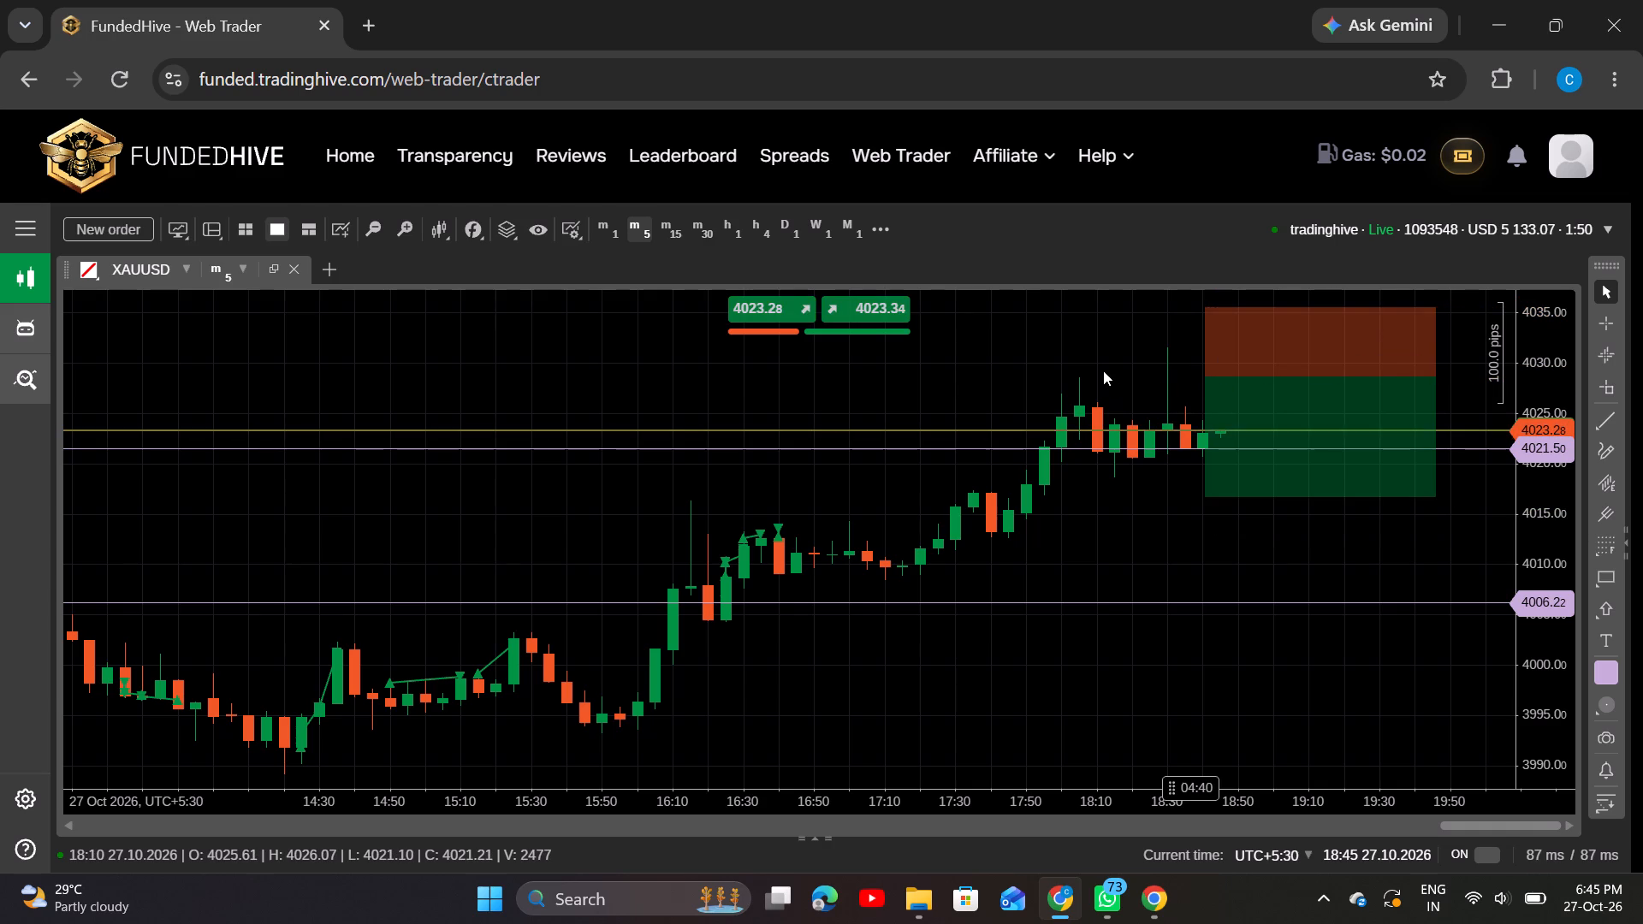
Move the whole sell drawing down so its entry is at about 4025.4, with risk edge near 4032.3 and reward edge near 4013.3.
{"action": "left_click_drag", "start_coordinate": [1243, 396], "coordinate": [1243, 411]}
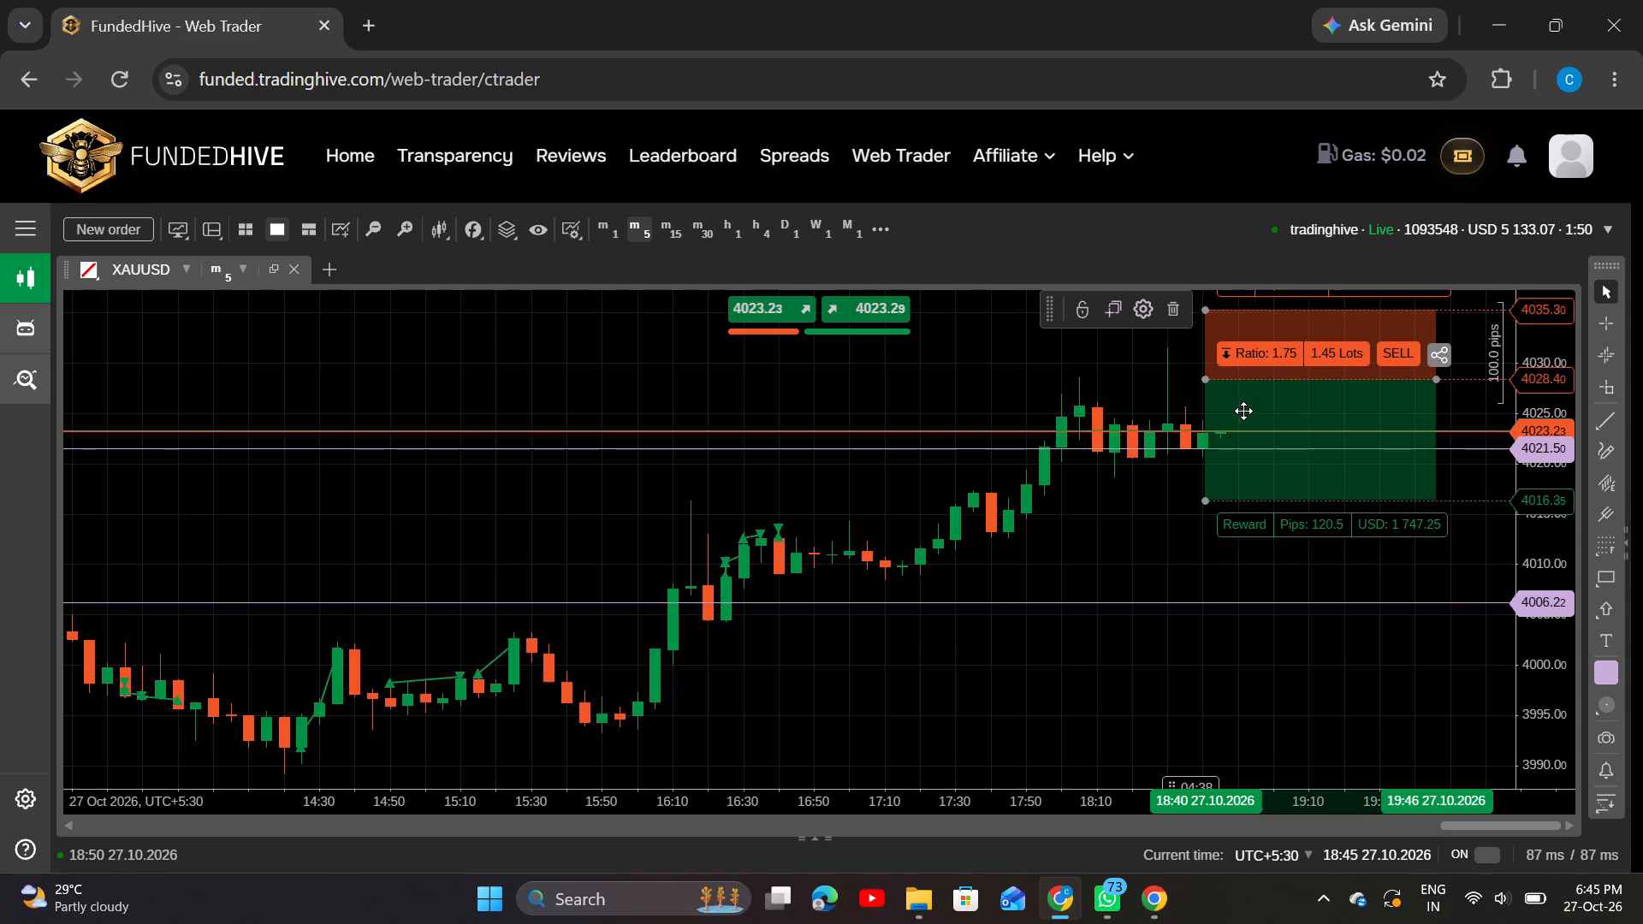
{"action": "left_click_drag", "start_coordinate": [1243, 411], "coordinate": [1250, 429]}
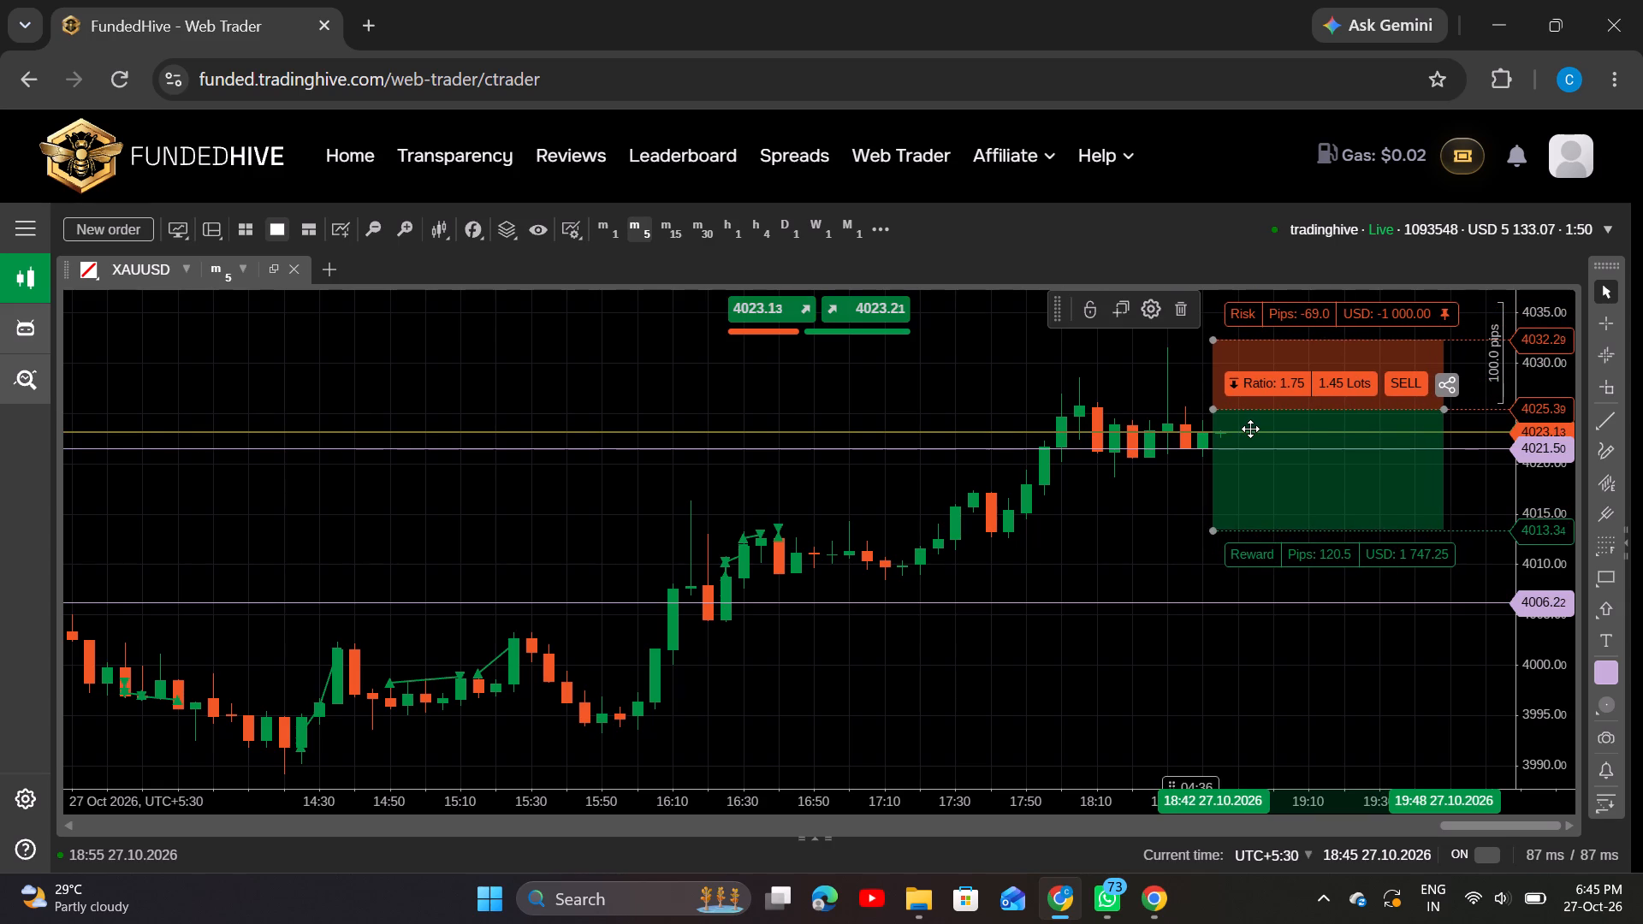
{"action": "left_click_drag", "start_coordinate": [1250, 429], "coordinate": [1249, 445]}
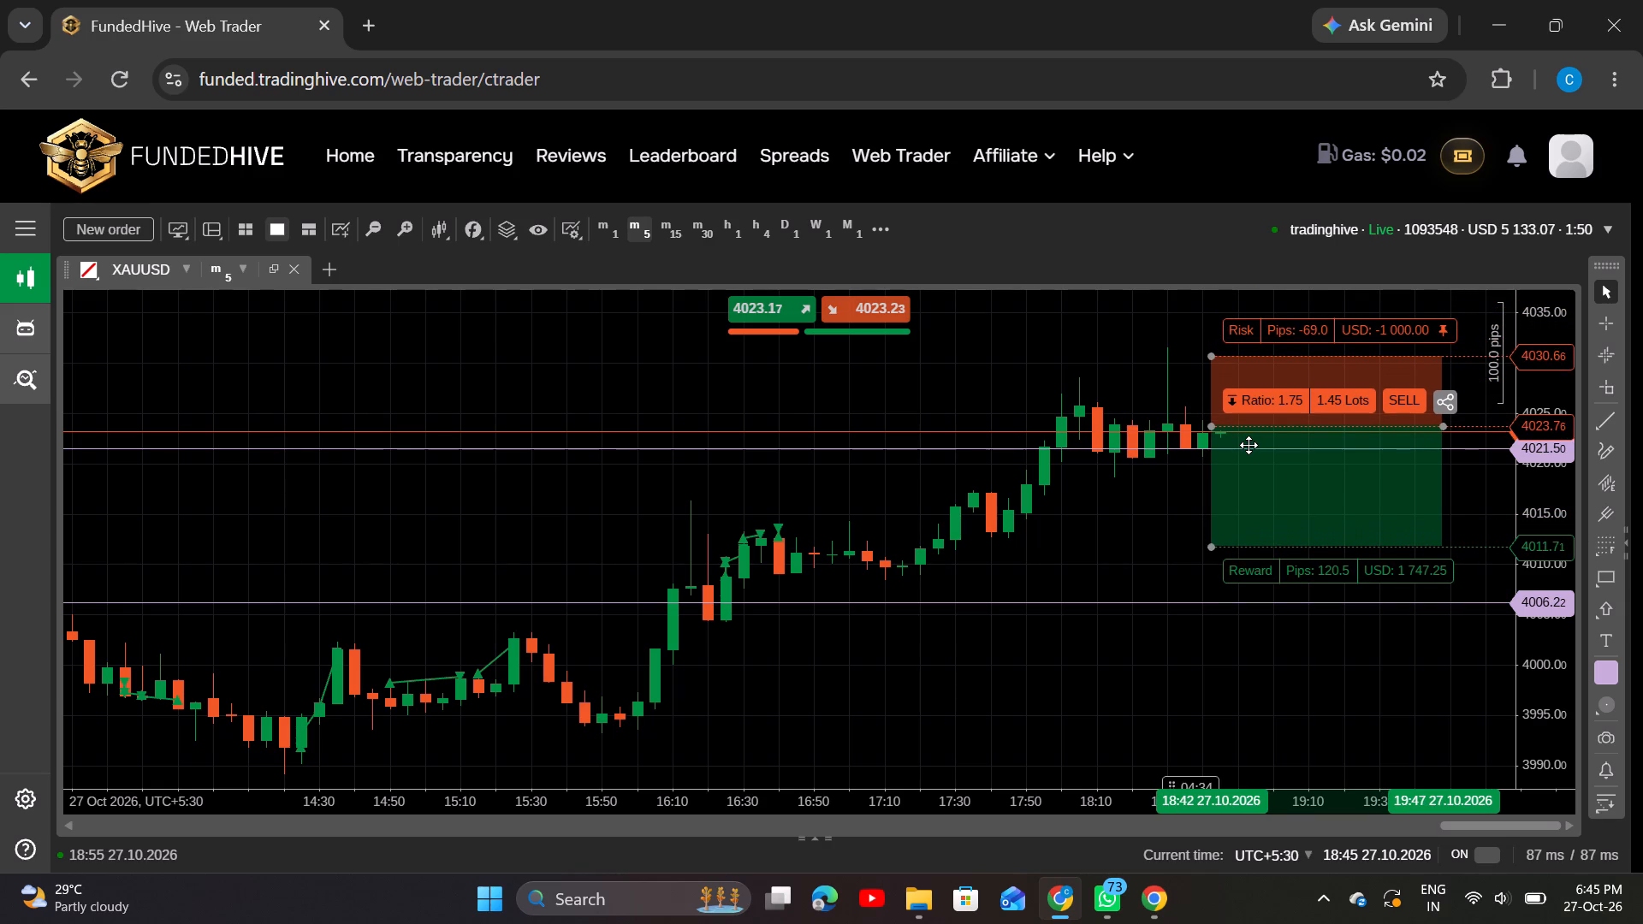
{"action": "left_click_drag", "start_coordinate": [1249, 445], "coordinate": [1253, 428]}
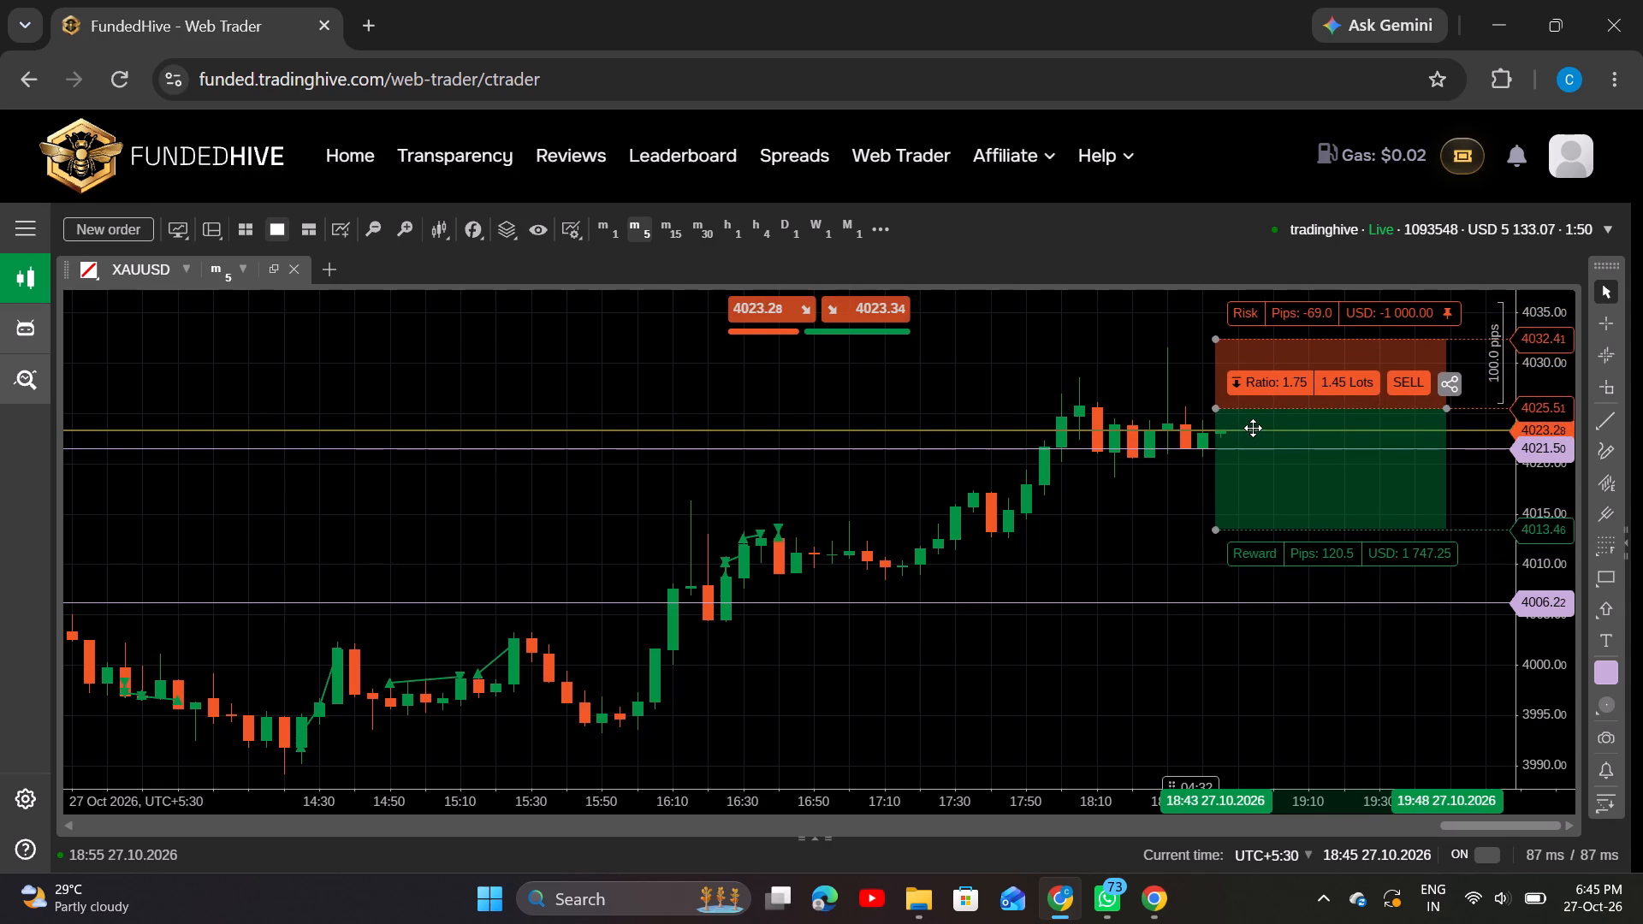
{"action": "left_click_drag", "start_coordinate": [1253, 428], "coordinate": [1241, 440]}
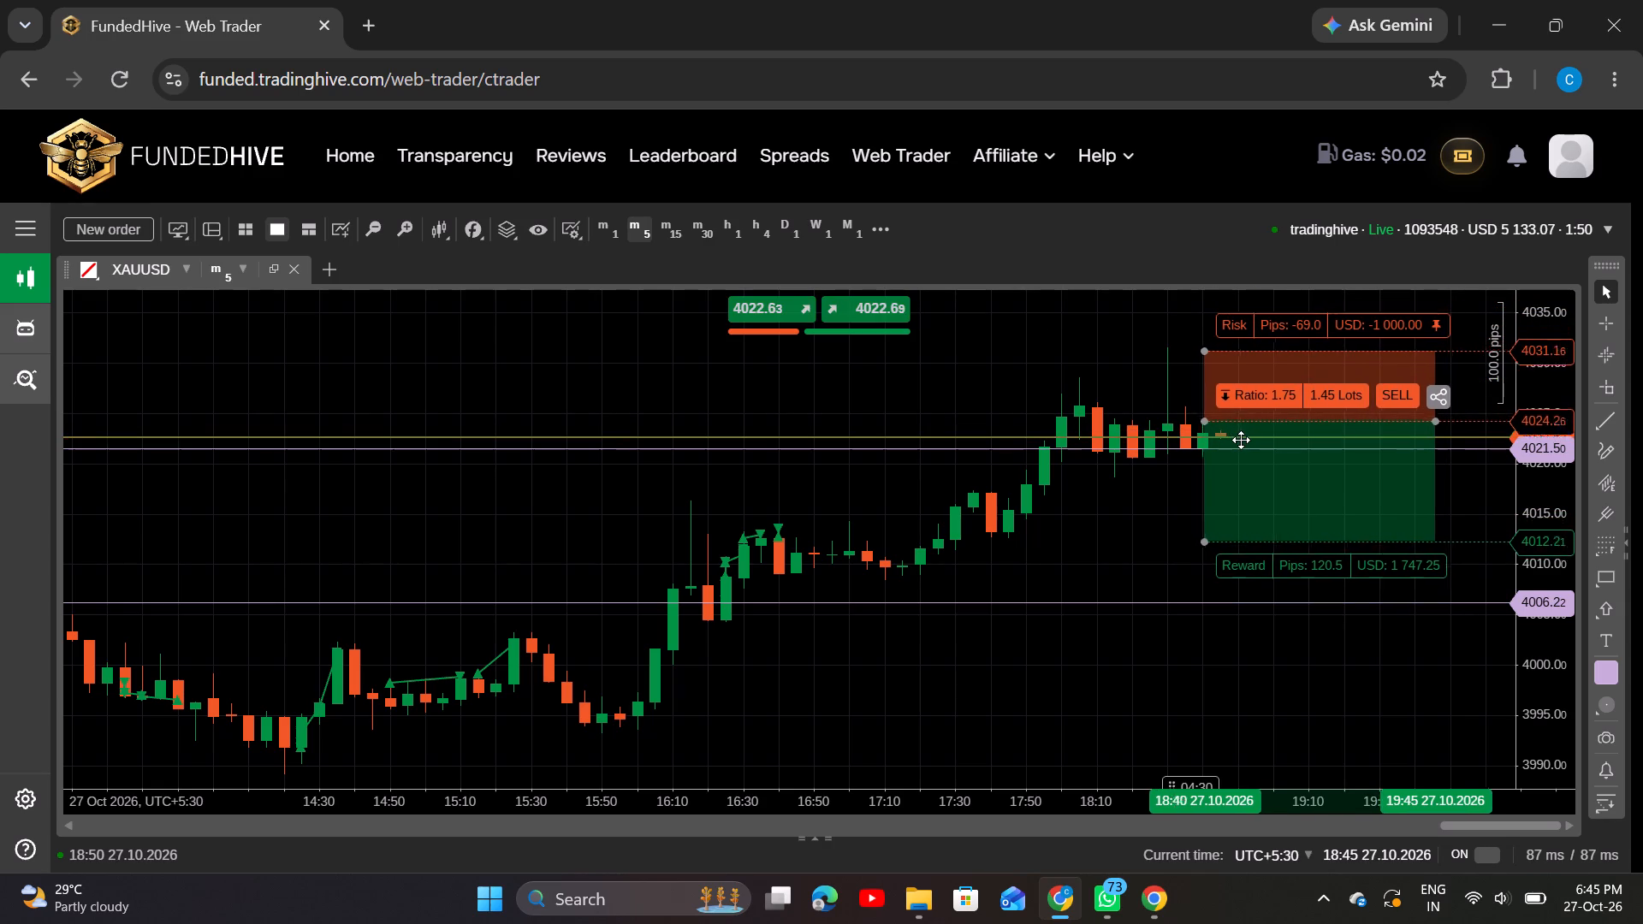
{"action": "left_click_drag", "start_coordinate": [1241, 440], "coordinate": [1237, 429]}
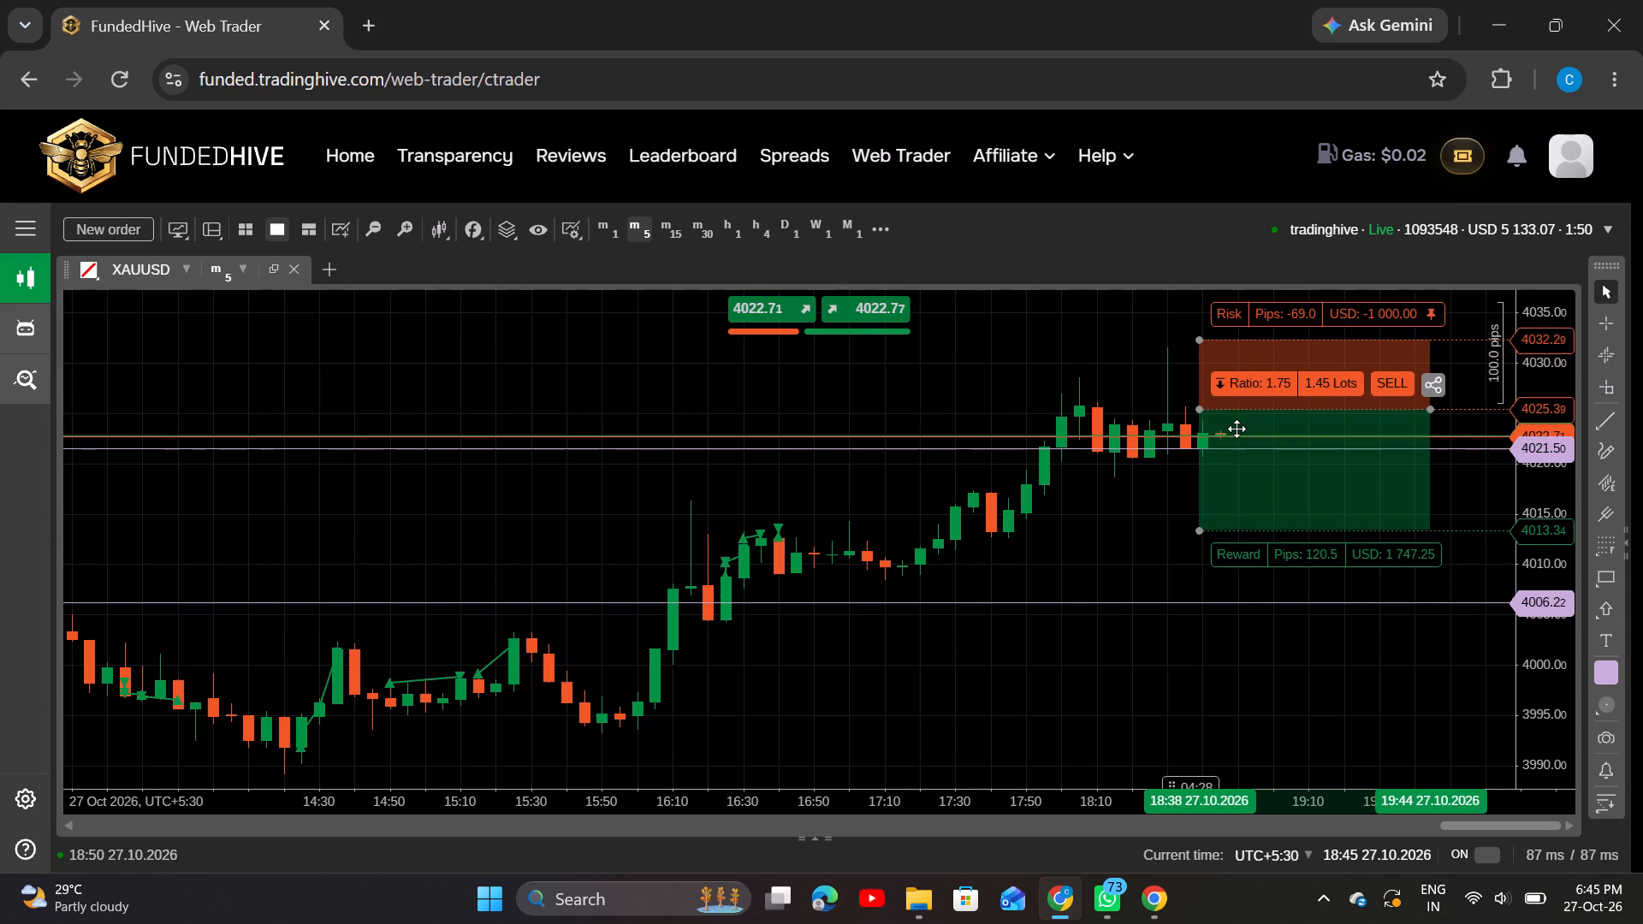
{"action": "left_click", "coordinate": [1121, 403]}
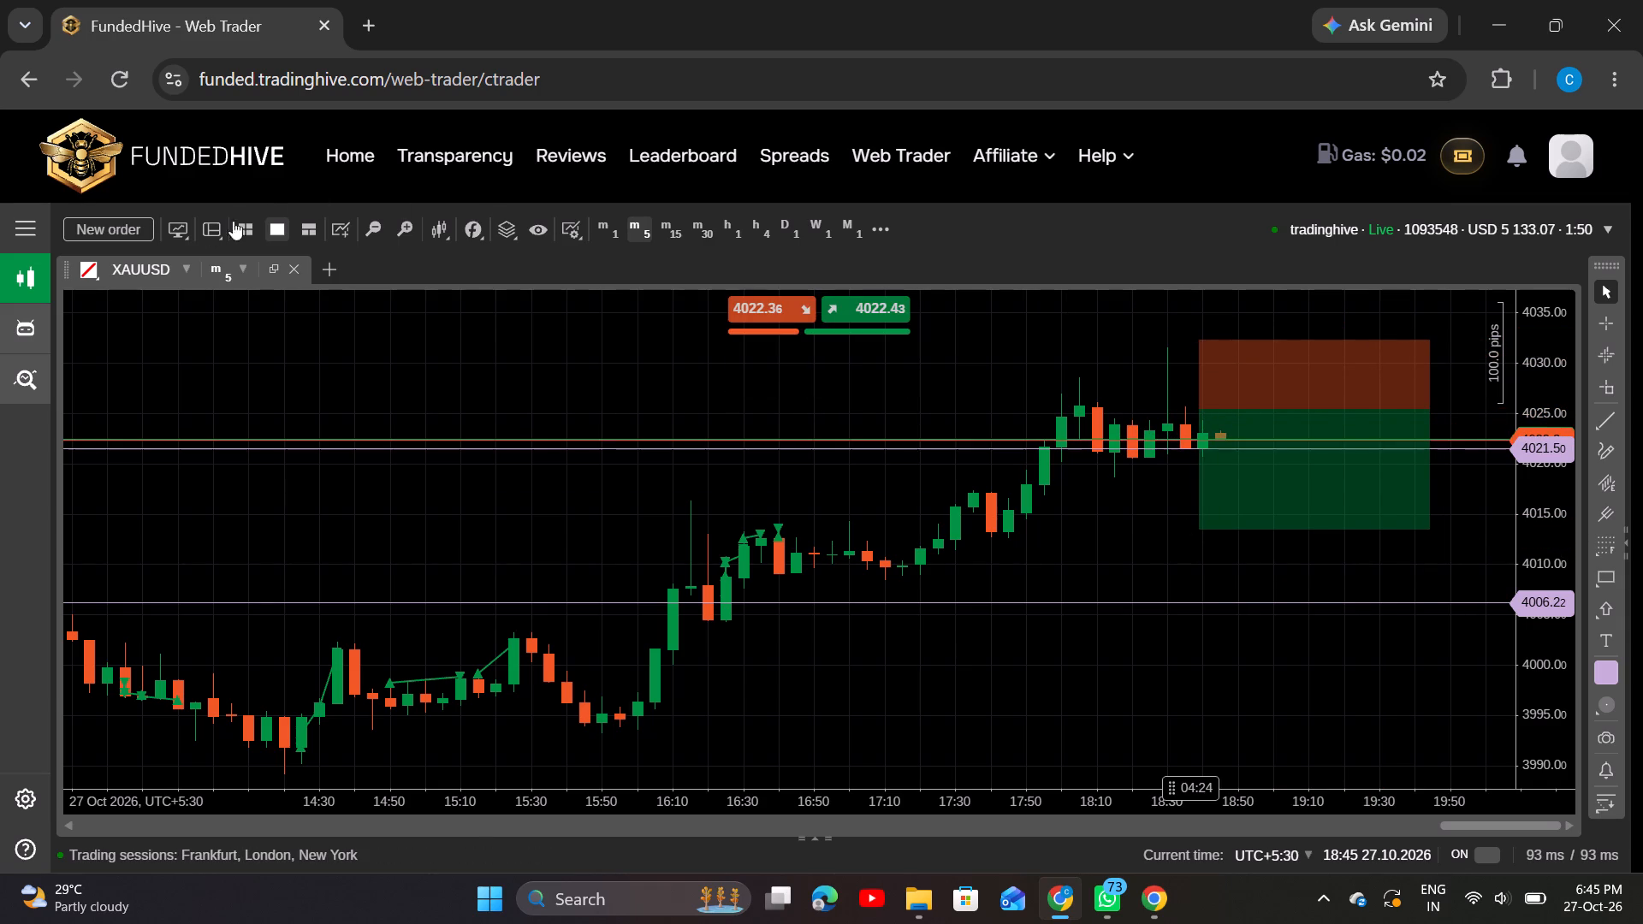
Place a market Sell order for 0.05 lots of XAUUSD and close the order window.
{"action": "left_click", "coordinate": [133, 224]}
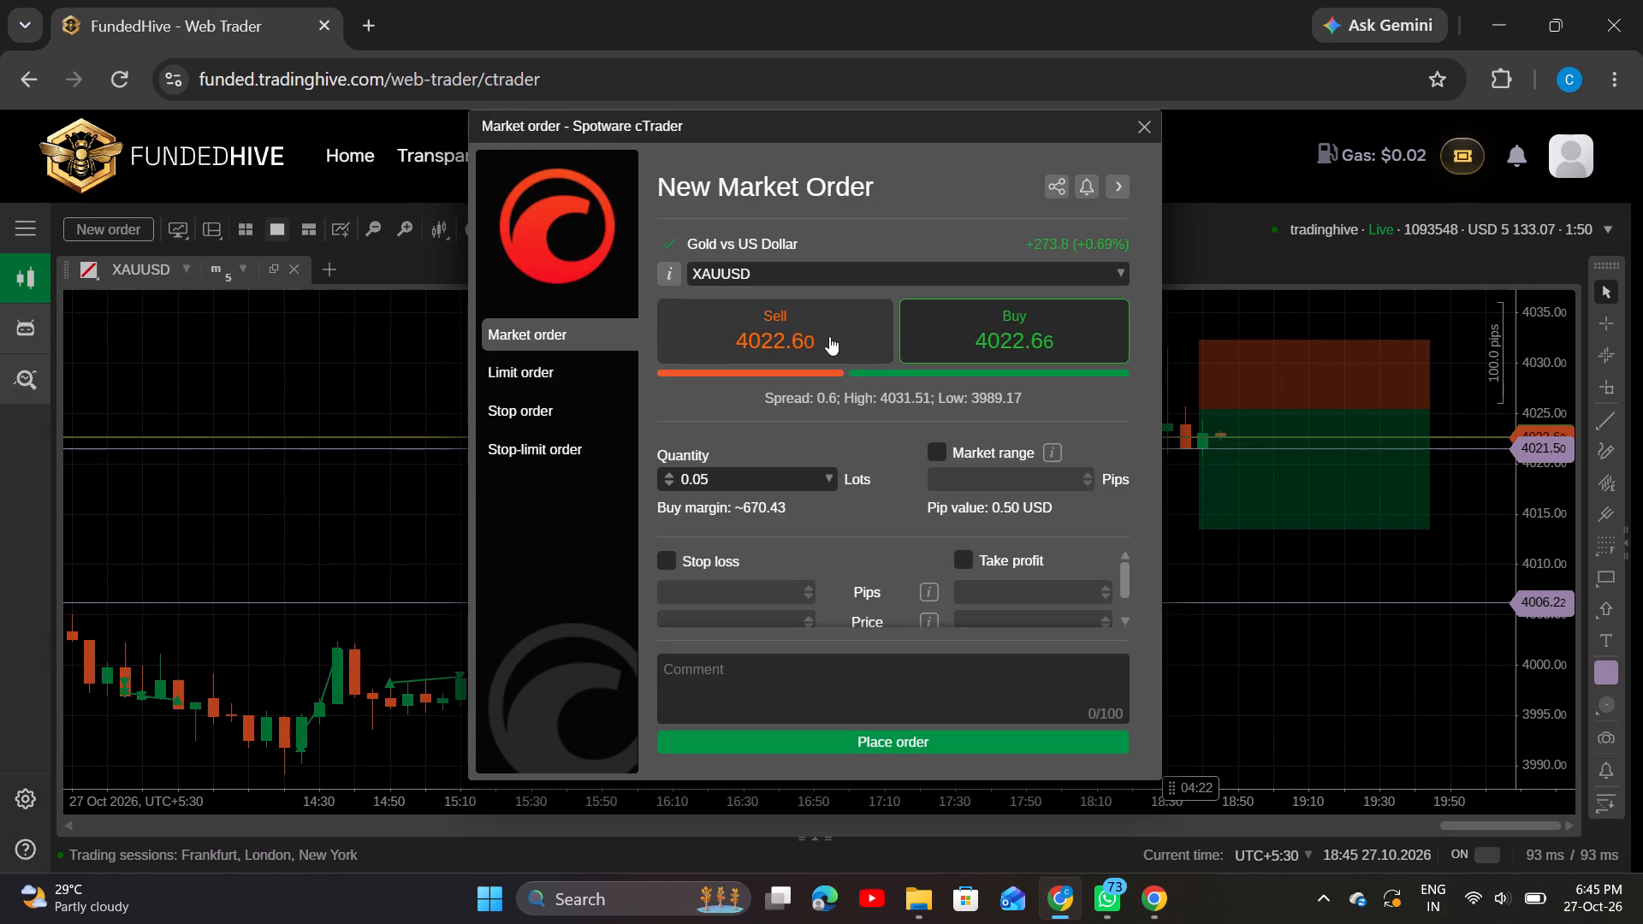
{"action": "left_click", "coordinate": [818, 318]}
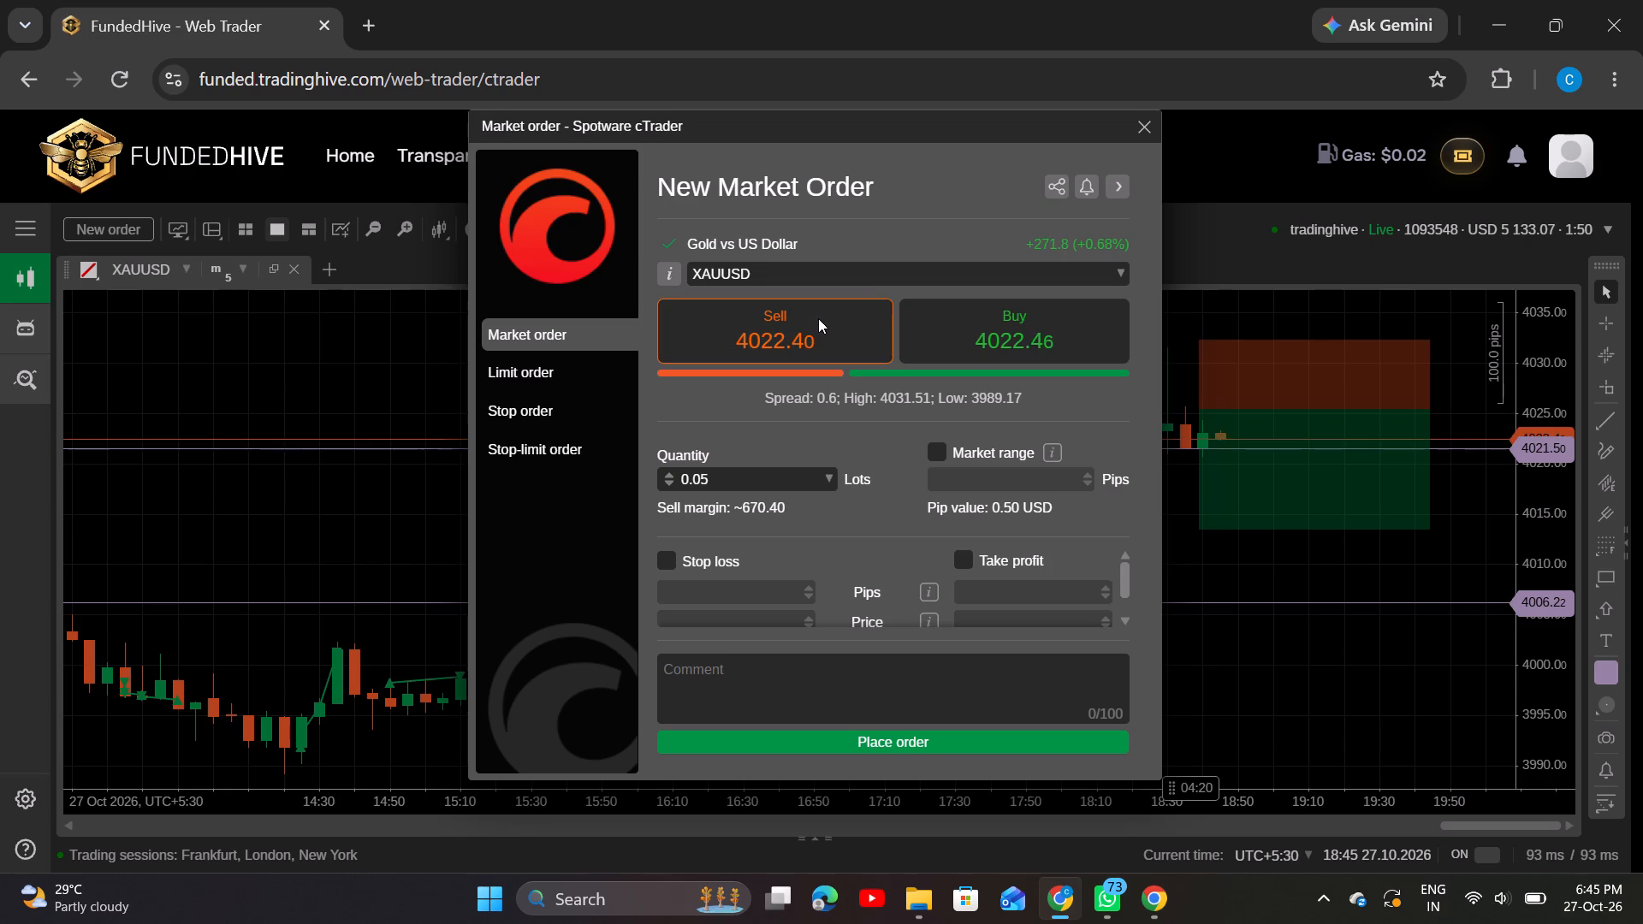
{"action": "left_click", "coordinate": [818, 318]}
{"action": "left_click", "coordinate": [837, 745]}
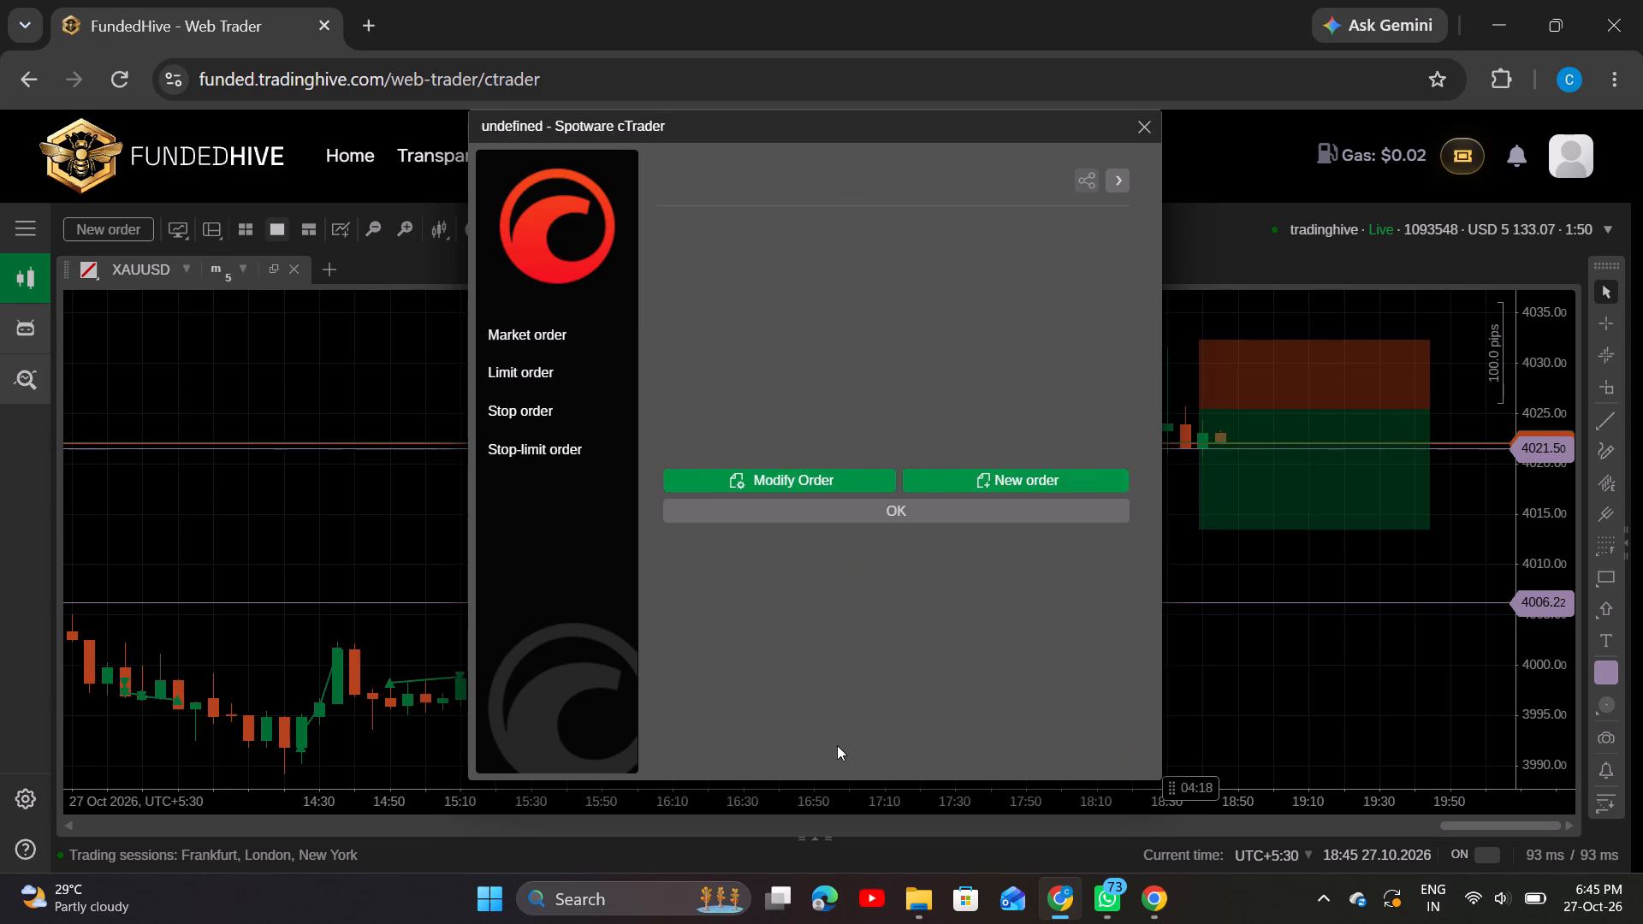
{"action": "left_click", "coordinate": [1138, 122]}
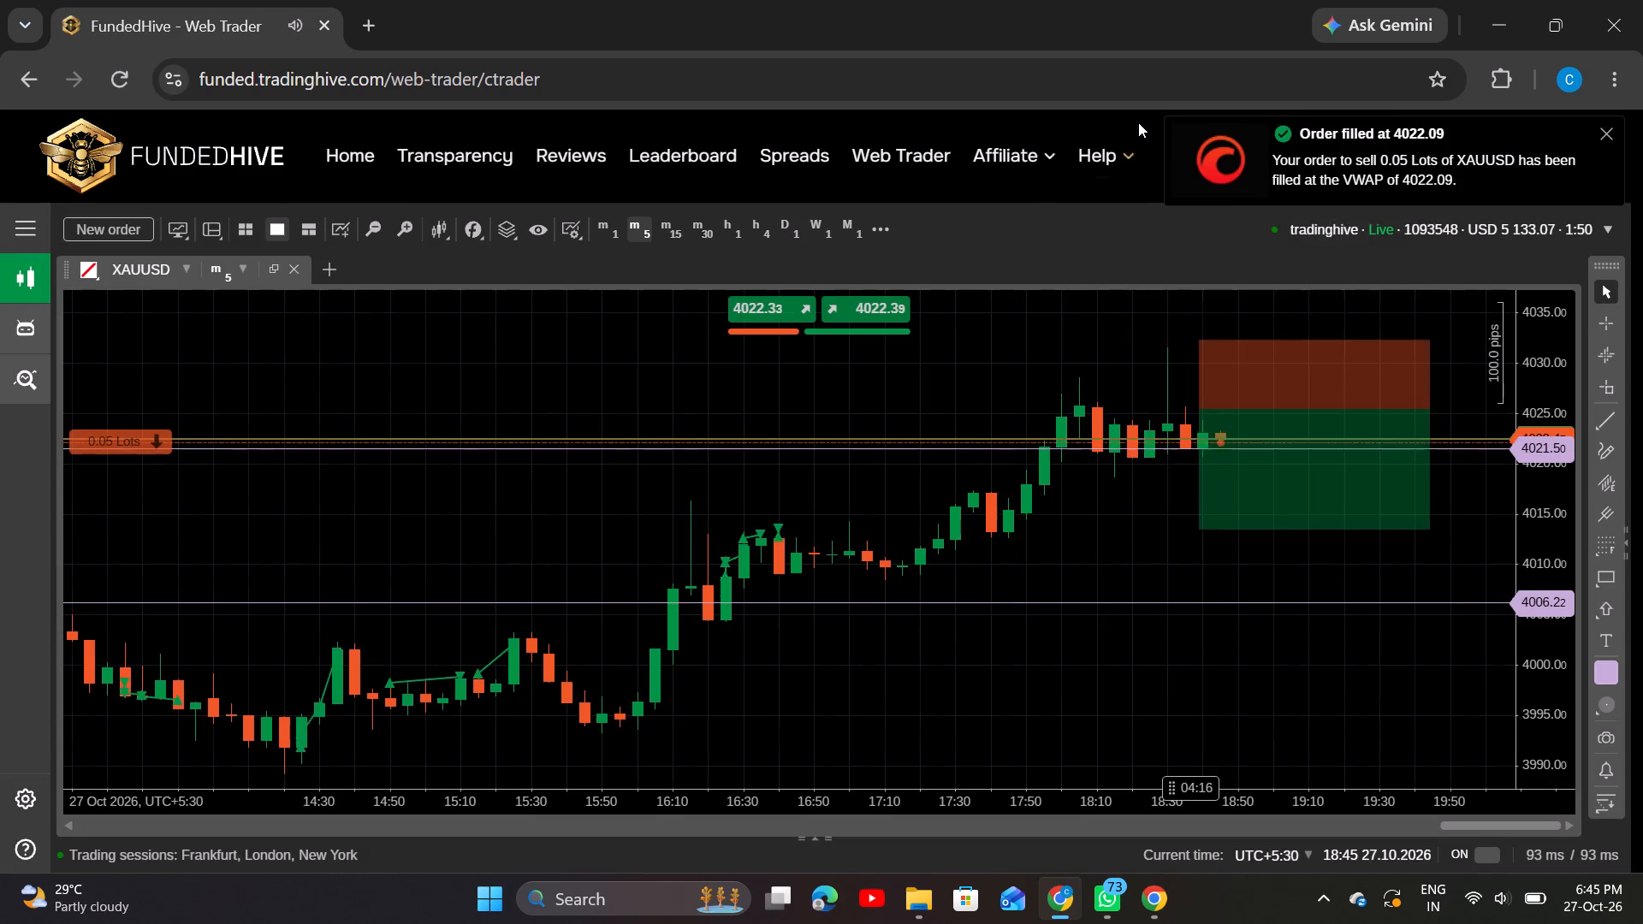
{"action": "left_click", "coordinate": [1011, 665]}
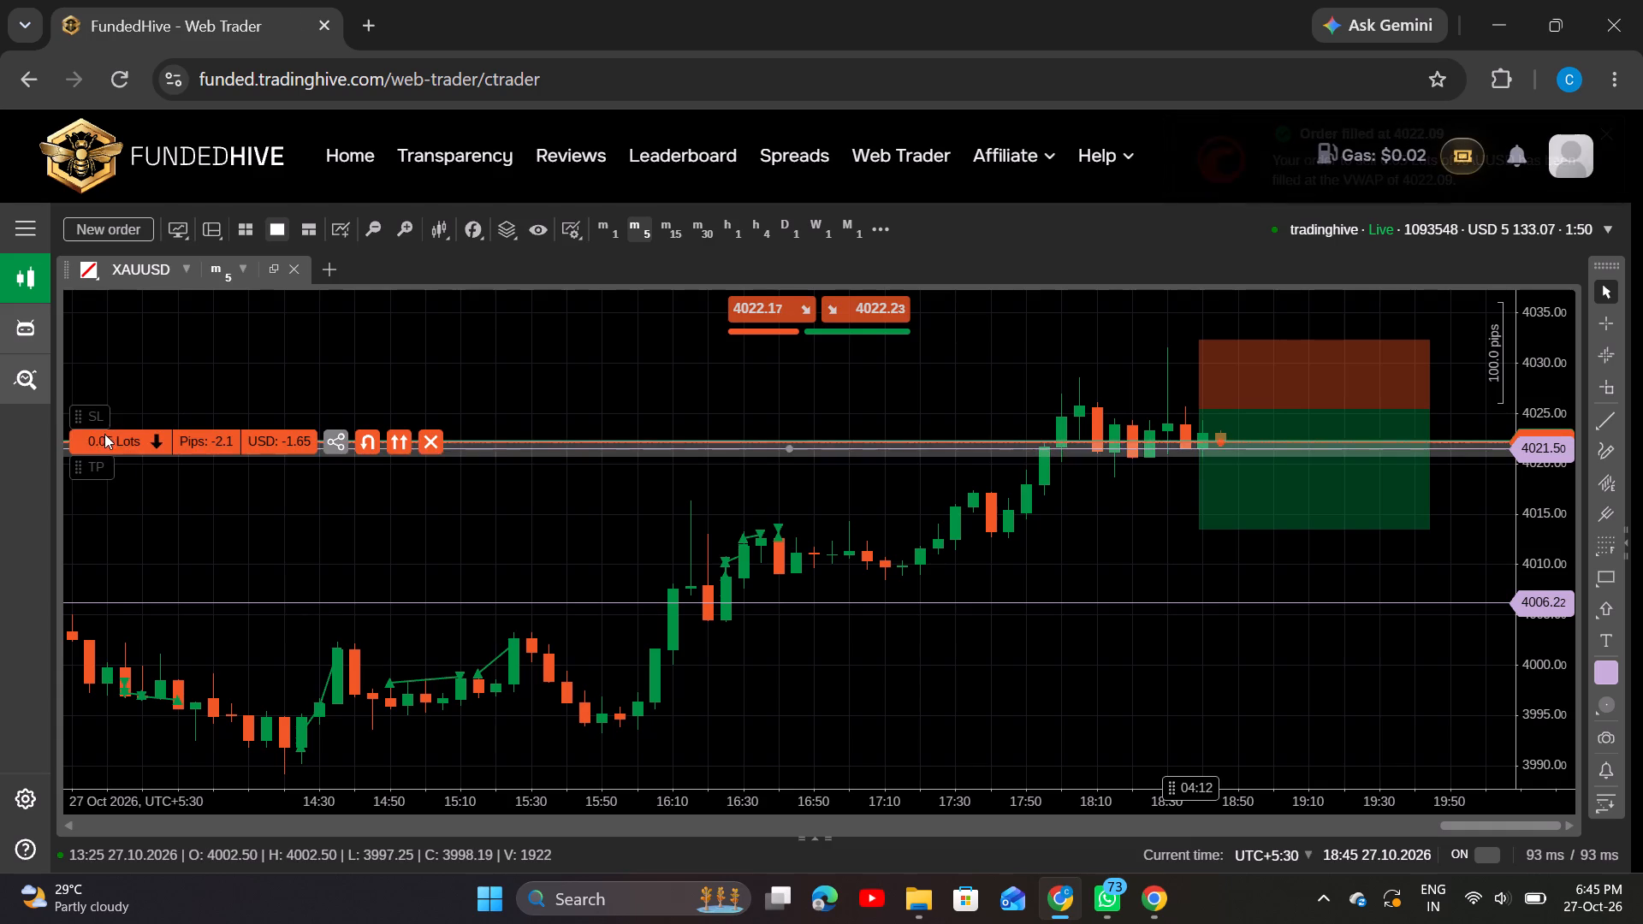
Set the stop loss of the 0.05-lot sell position at 4032.00, near the top of the drawn risk zone.
{"action": "left_click_drag", "start_coordinate": [96, 406], "coordinate": [142, 330]}
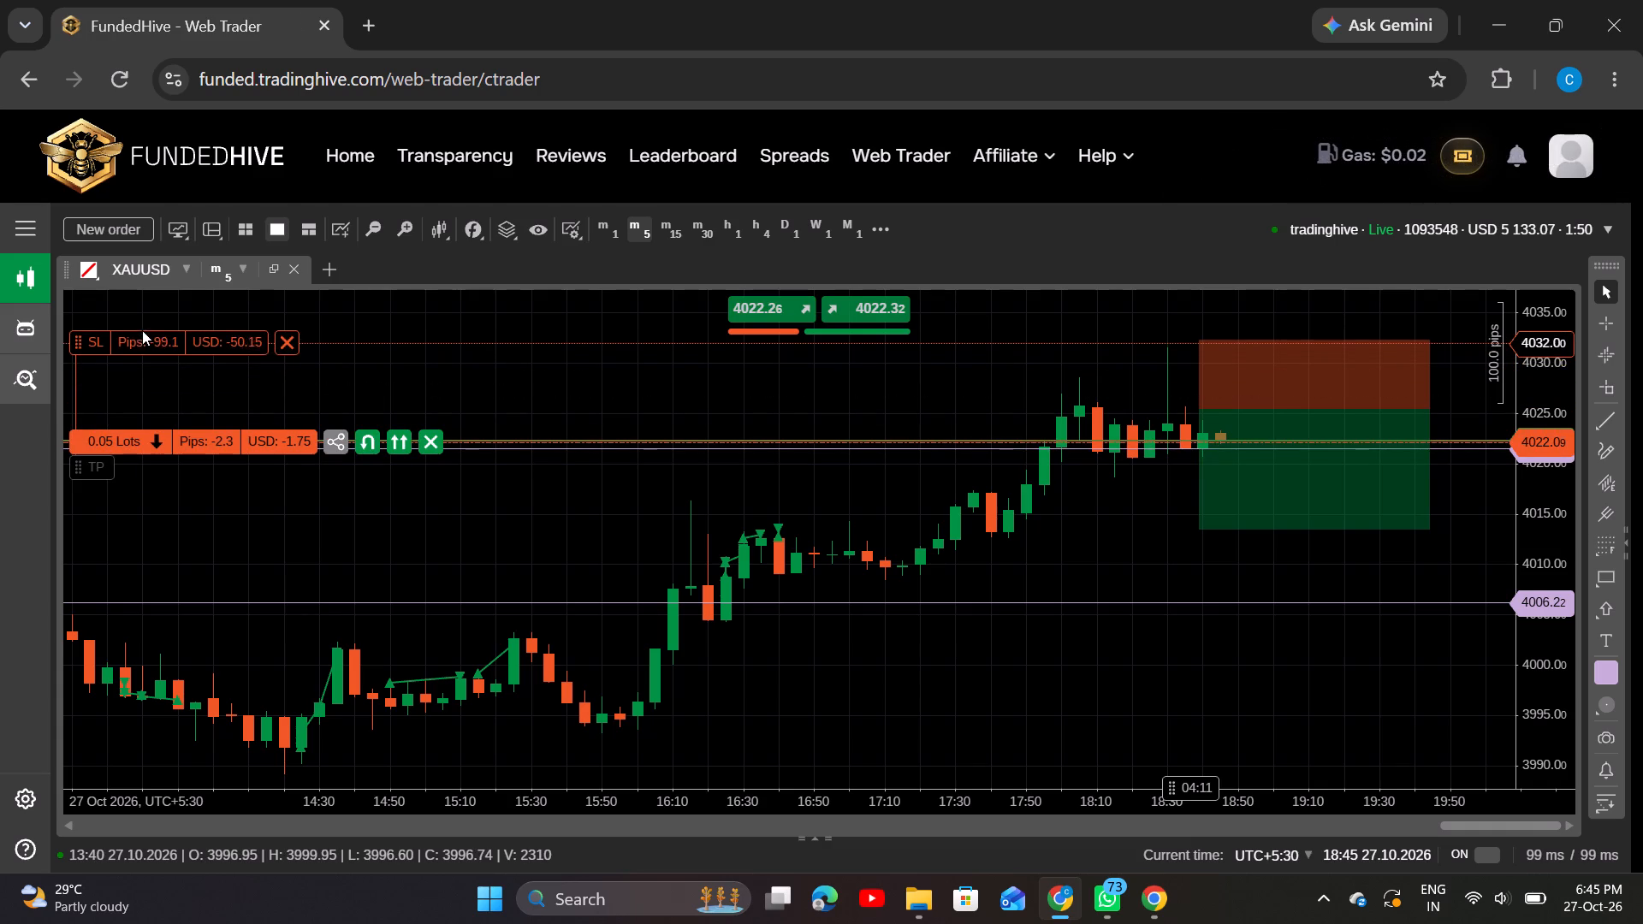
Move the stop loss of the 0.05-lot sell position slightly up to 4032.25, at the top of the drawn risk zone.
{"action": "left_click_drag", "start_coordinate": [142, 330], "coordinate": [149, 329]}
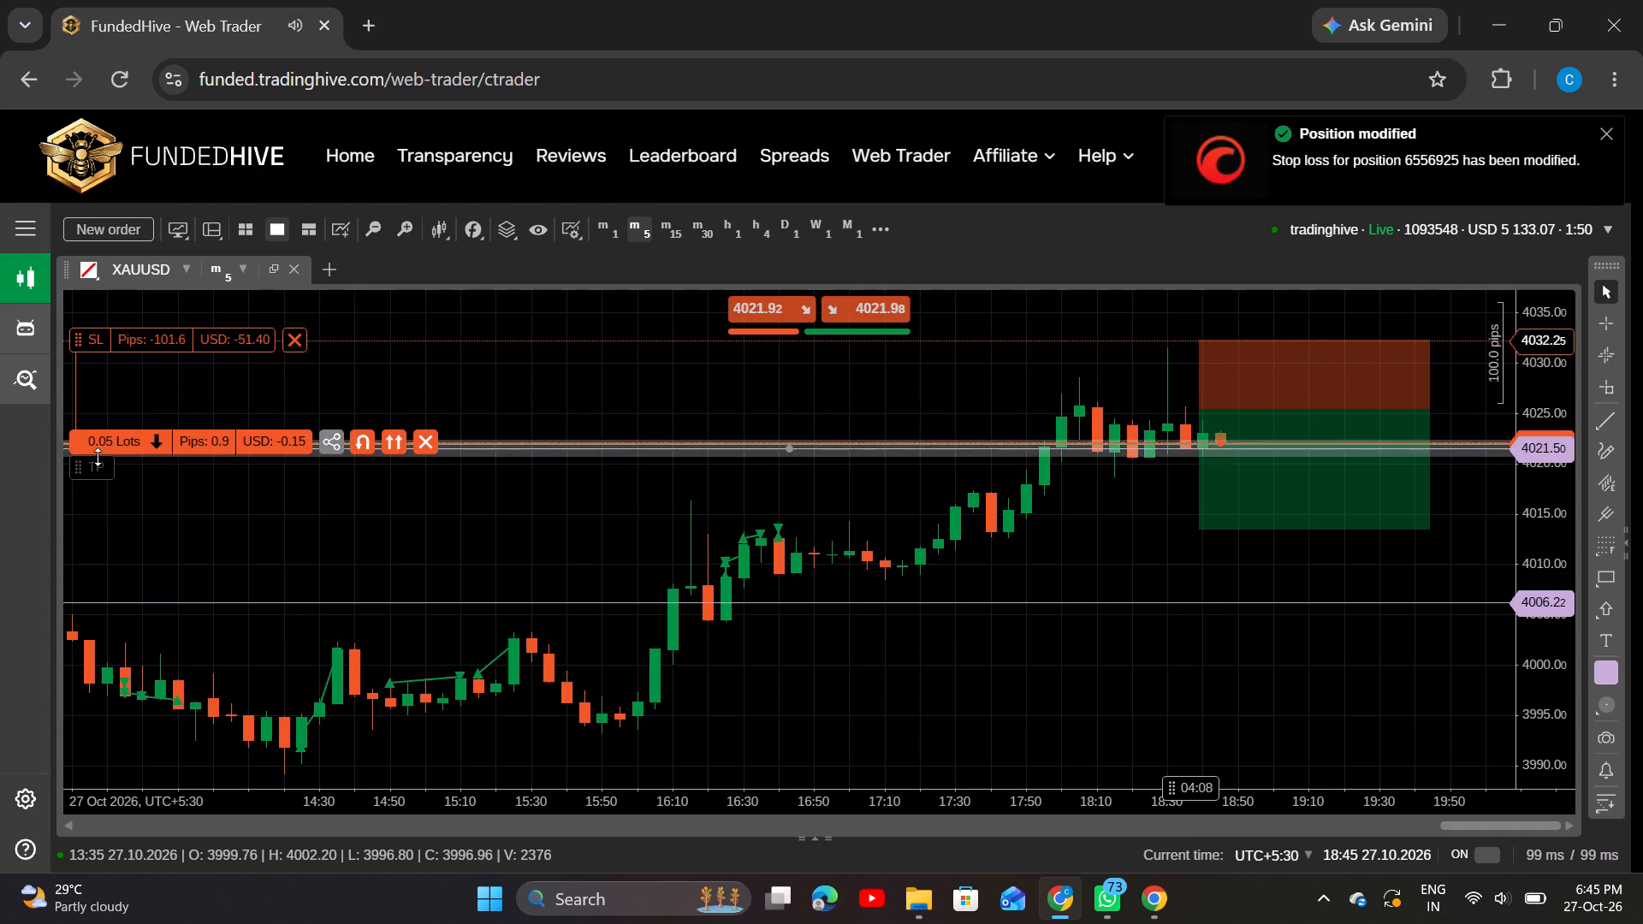
Add a take profit to the 0.05-lot sell position at 4016.57, inside the drawn reward zone.
{"action": "left_click_drag", "start_coordinate": [100, 477], "coordinate": [98, 530]}
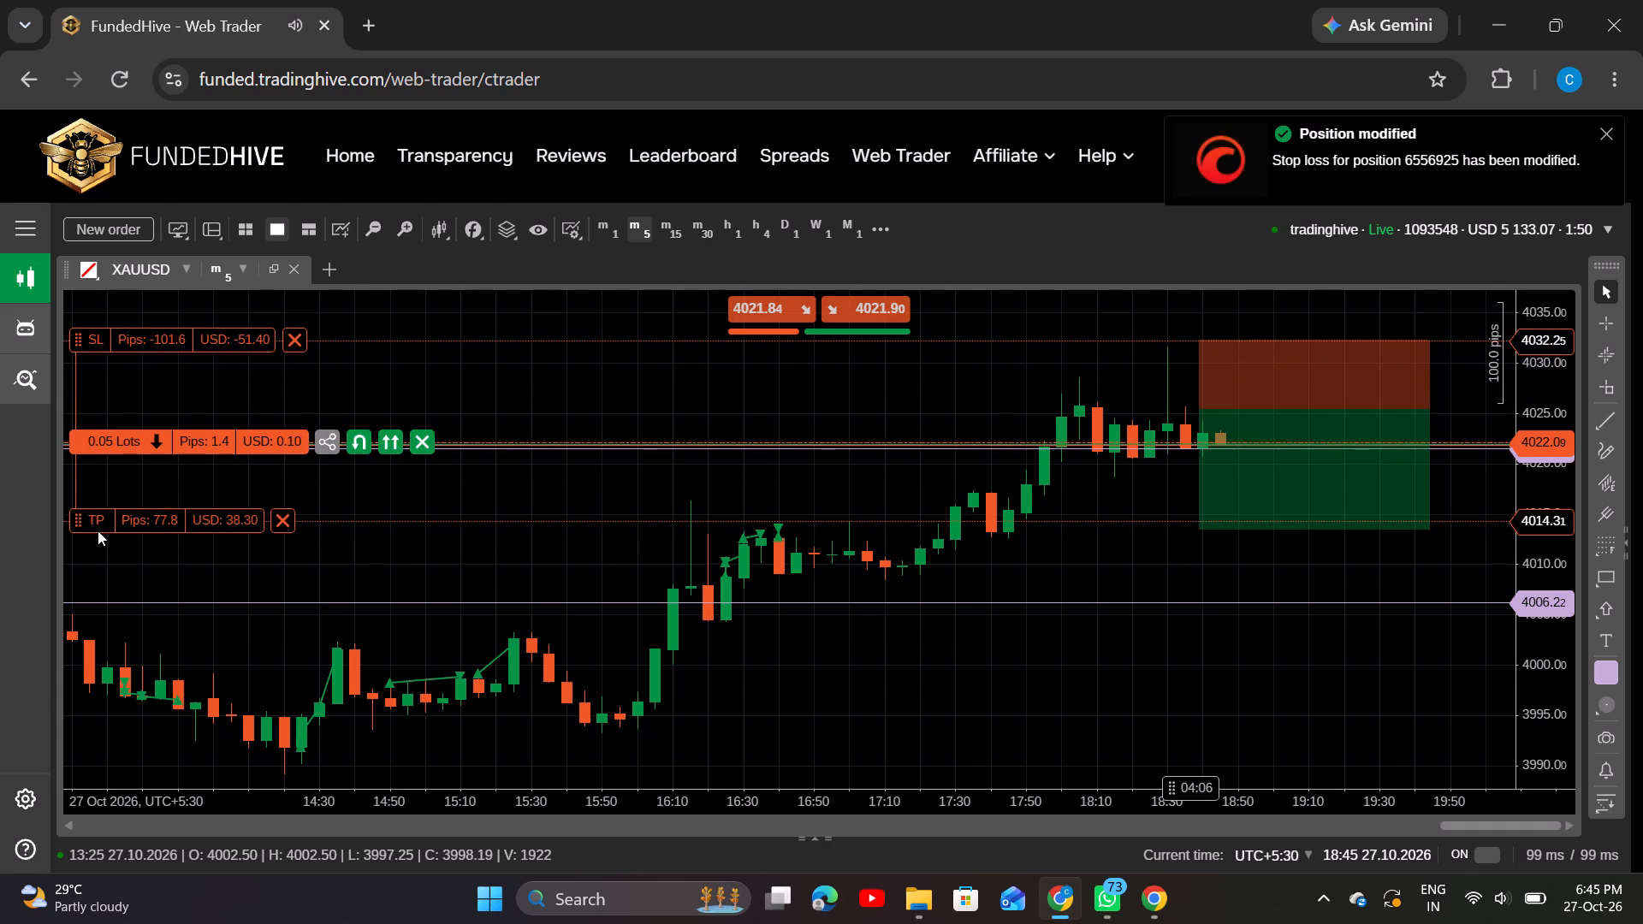
{"action": "left_click_drag", "start_coordinate": [98, 530], "coordinate": [98, 542]}
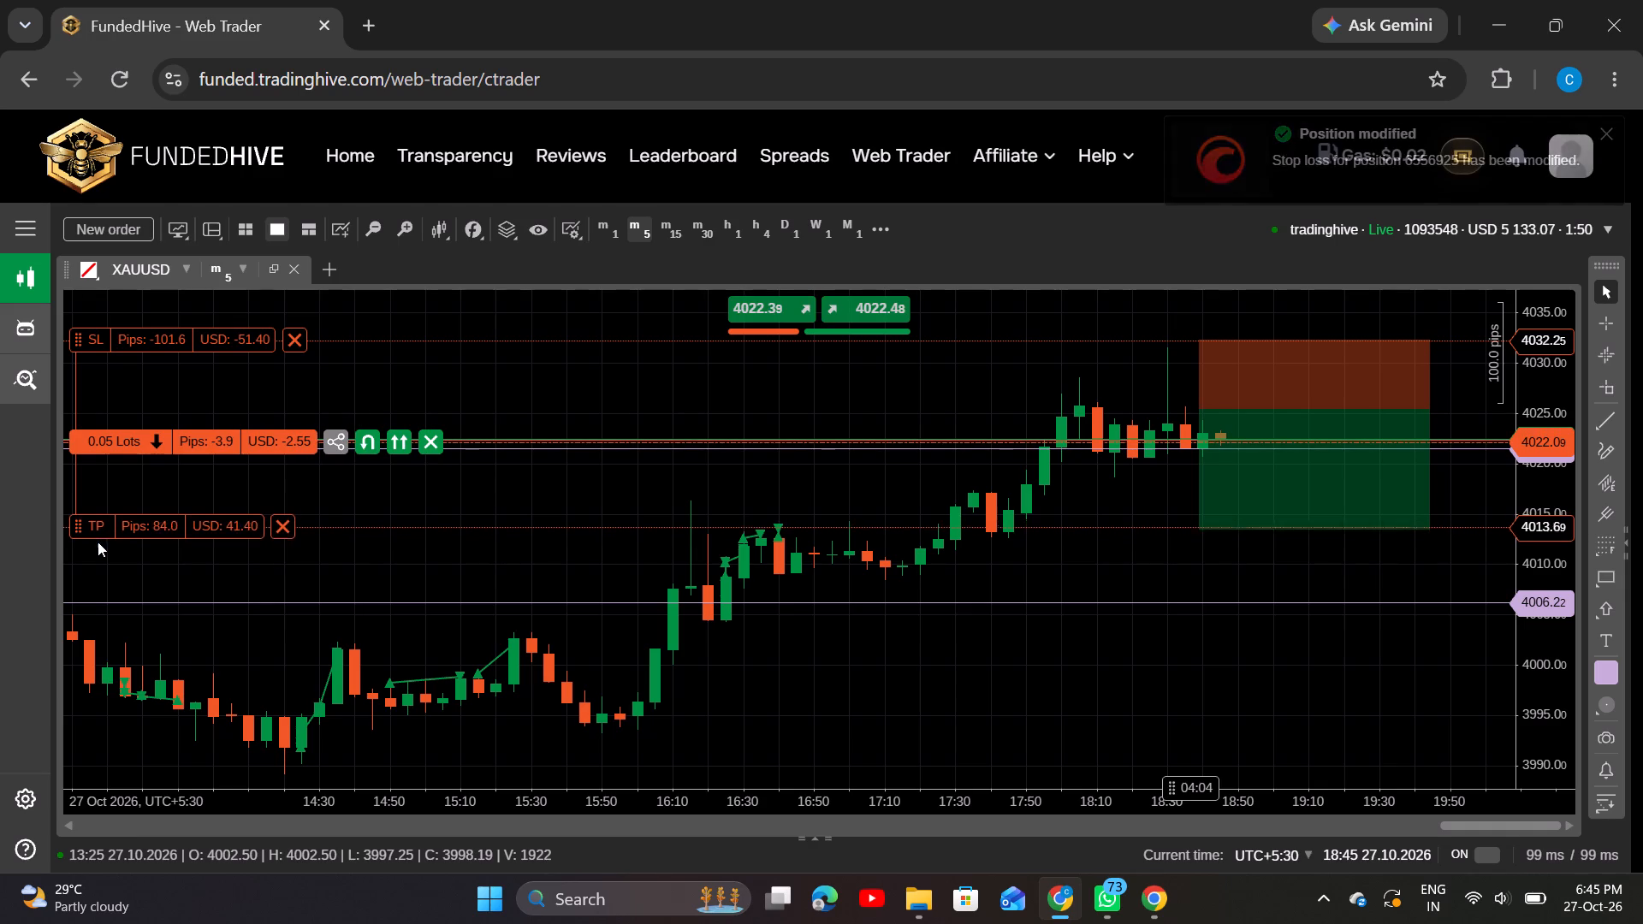
{"action": "left_click_drag", "start_coordinate": [98, 542], "coordinate": [107, 520]}
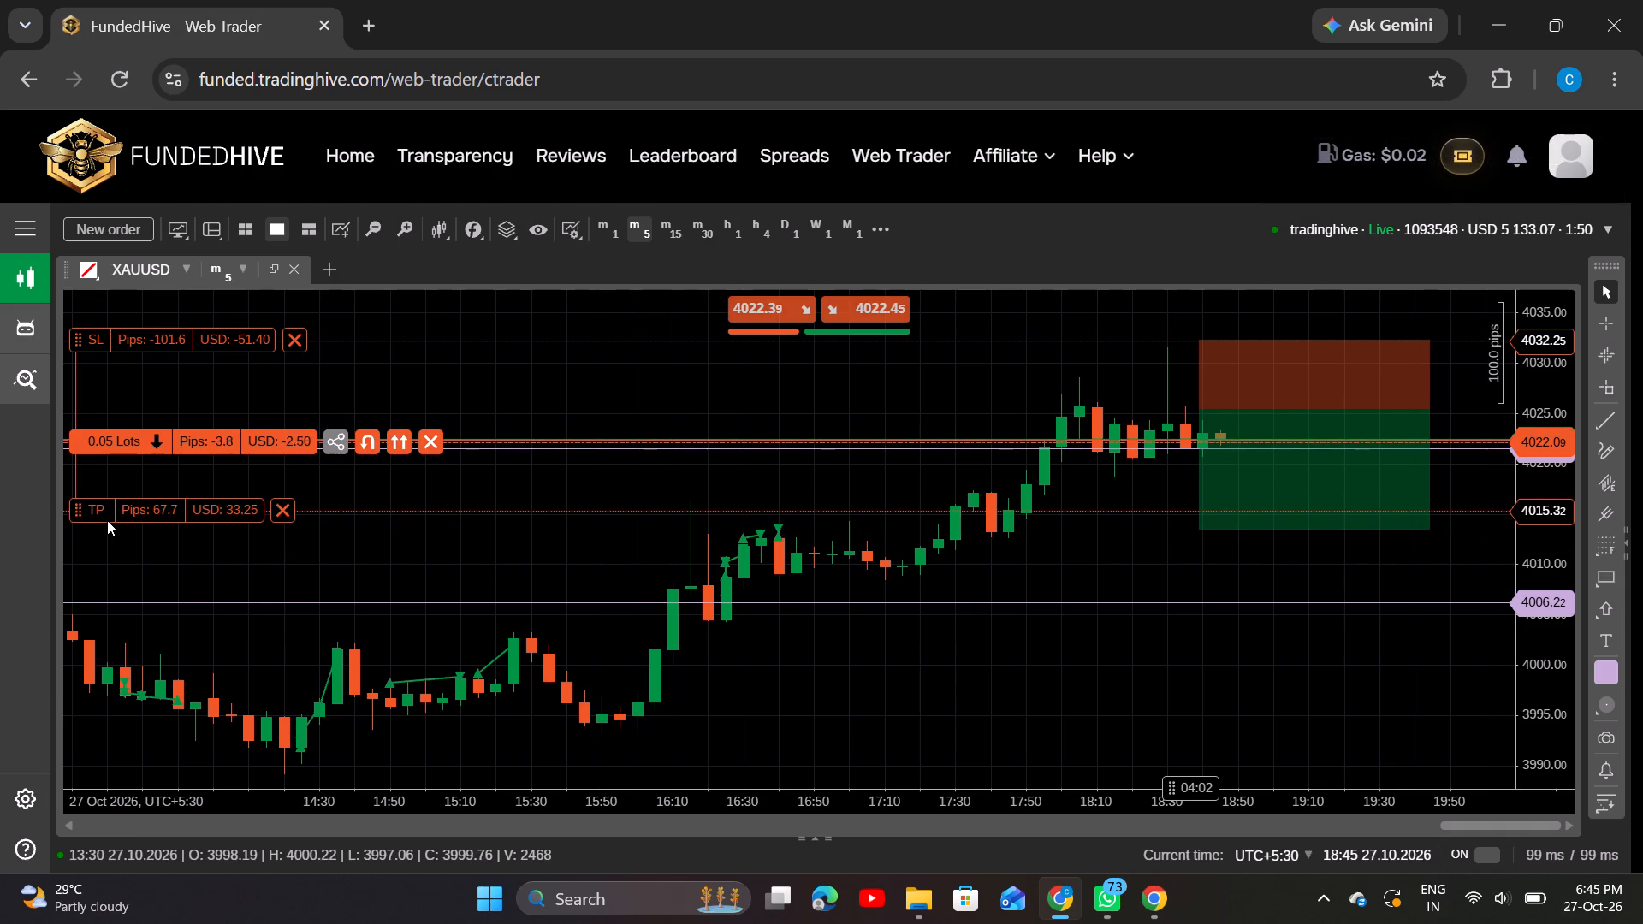
{"action": "left_click_drag", "start_coordinate": [107, 520], "coordinate": [116, 512]}
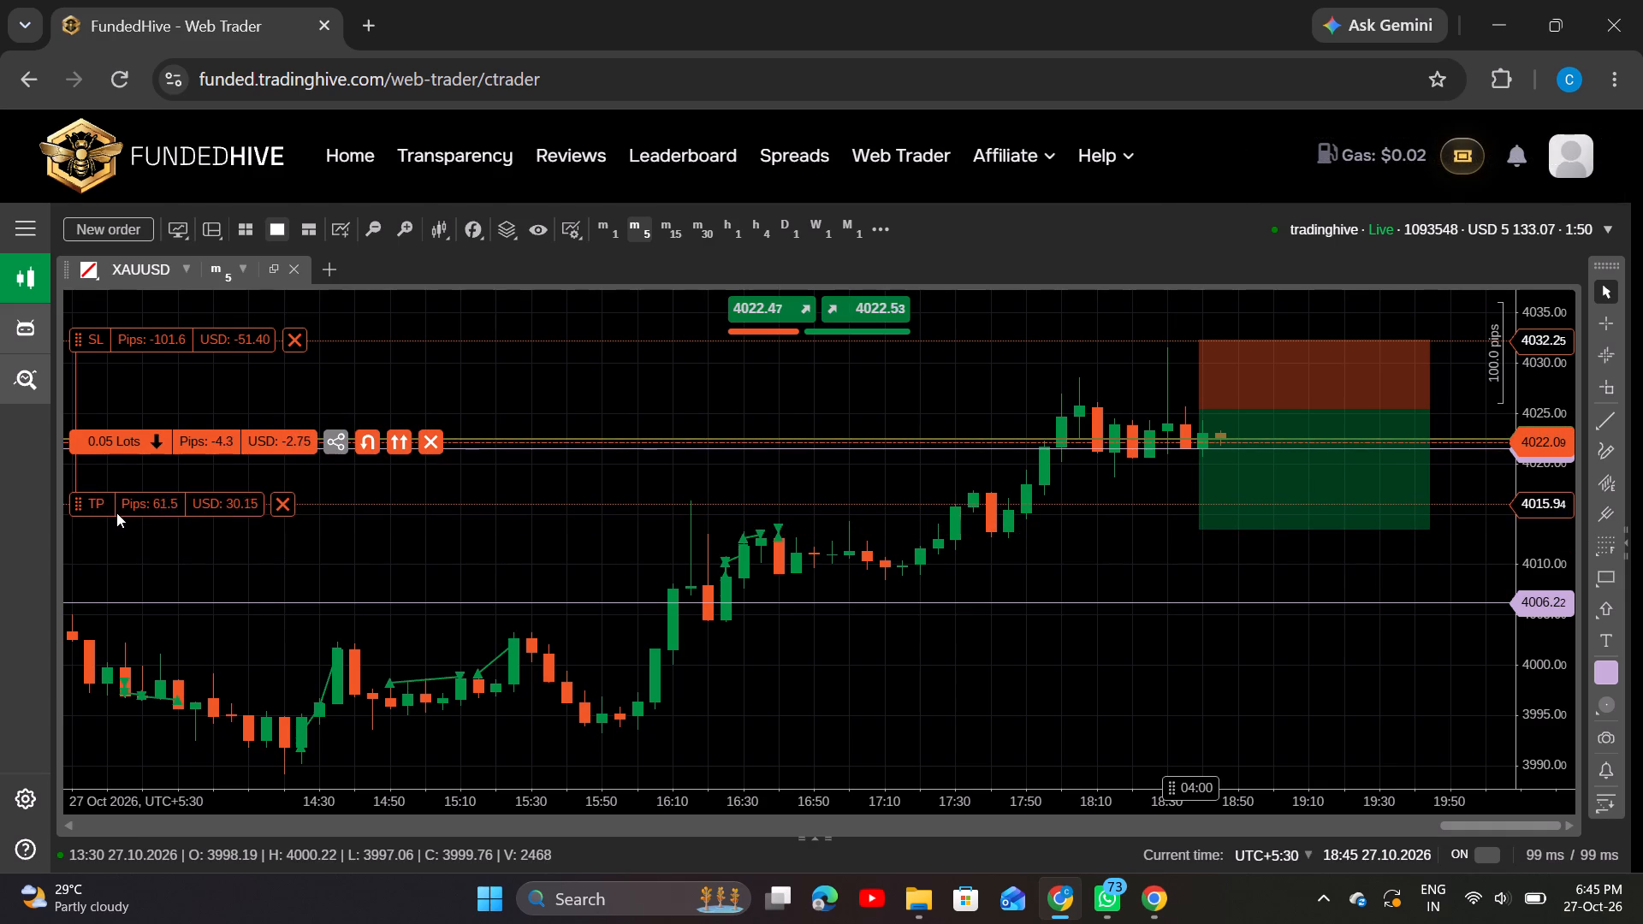
{"action": "left_click_drag", "start_coordinate": [116, 512], "coordinate": [124, 508]}
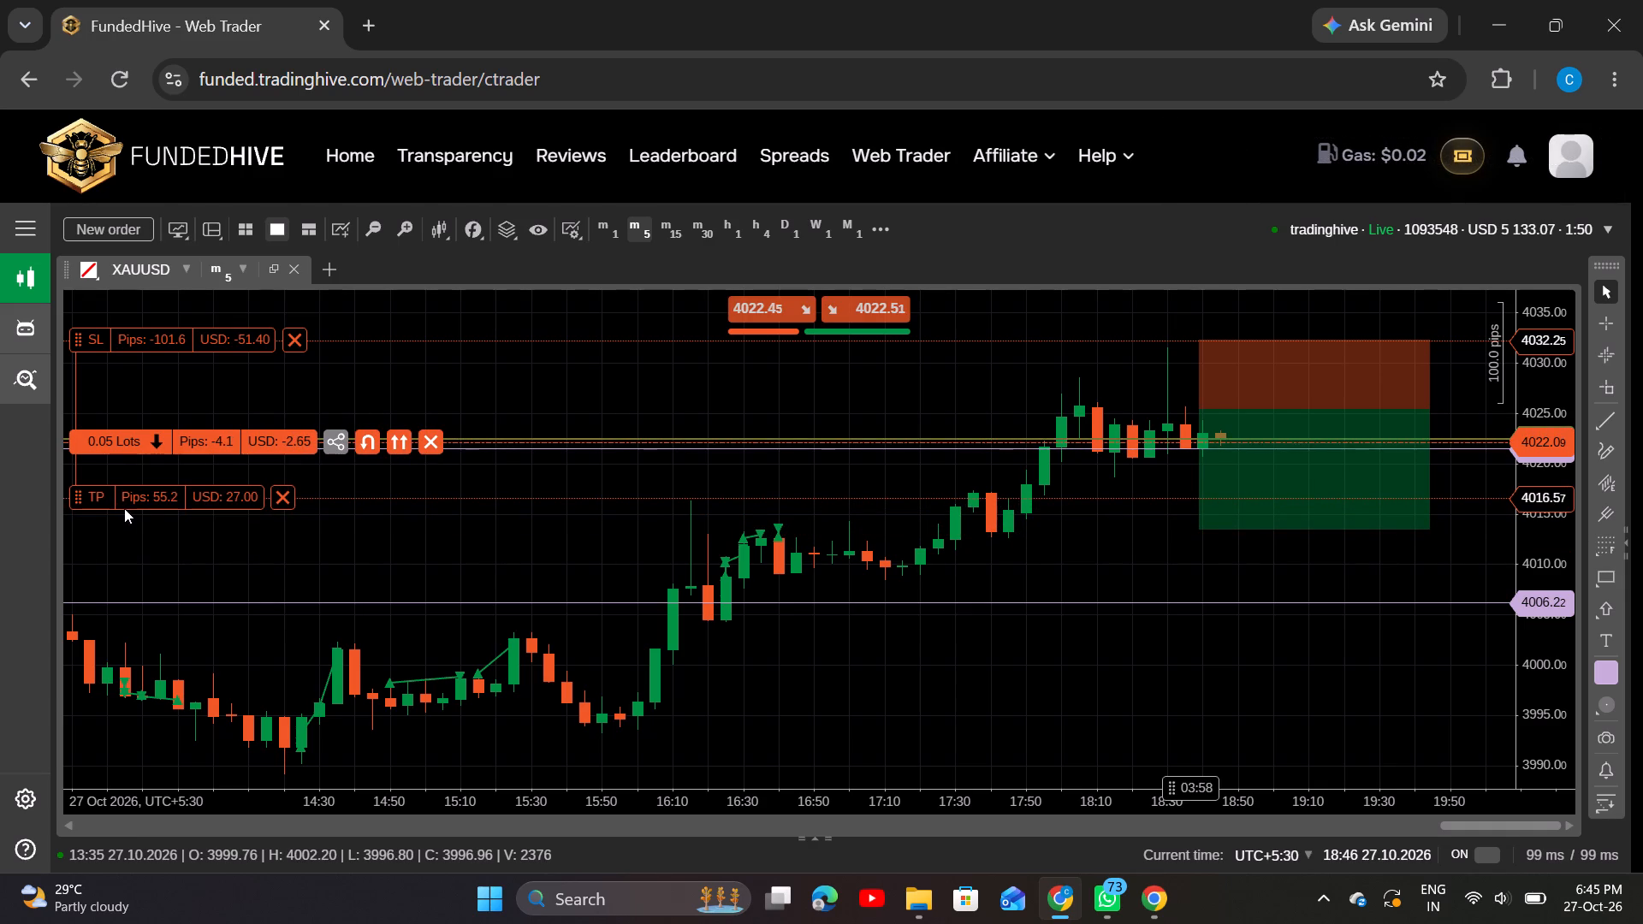
{"action": "left_click_drag", "start_coordinate": [124, 508], "coordinate": [123, 507]}
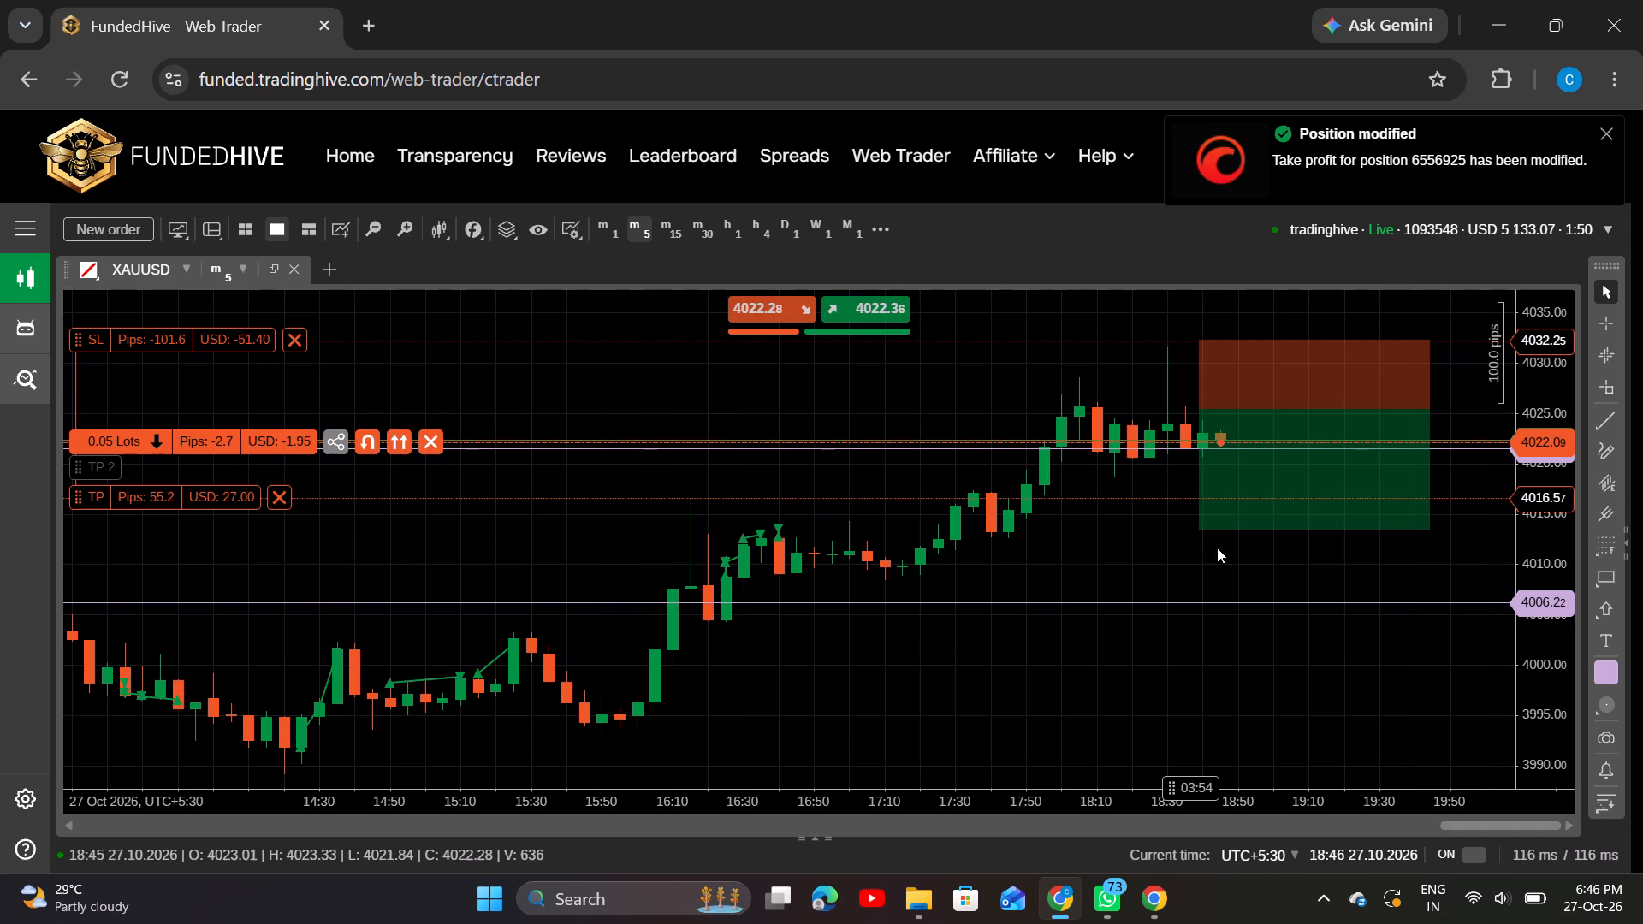
Extend the reward edge of the sell drawing down to about 4008.6 and deselect the drawing.
{"action": "left_click_drag", "start_coordinate": [1201, 532], "coordinate": [1192, 580]}
{"action": "left_click", "coordinate": [1139, 565]}
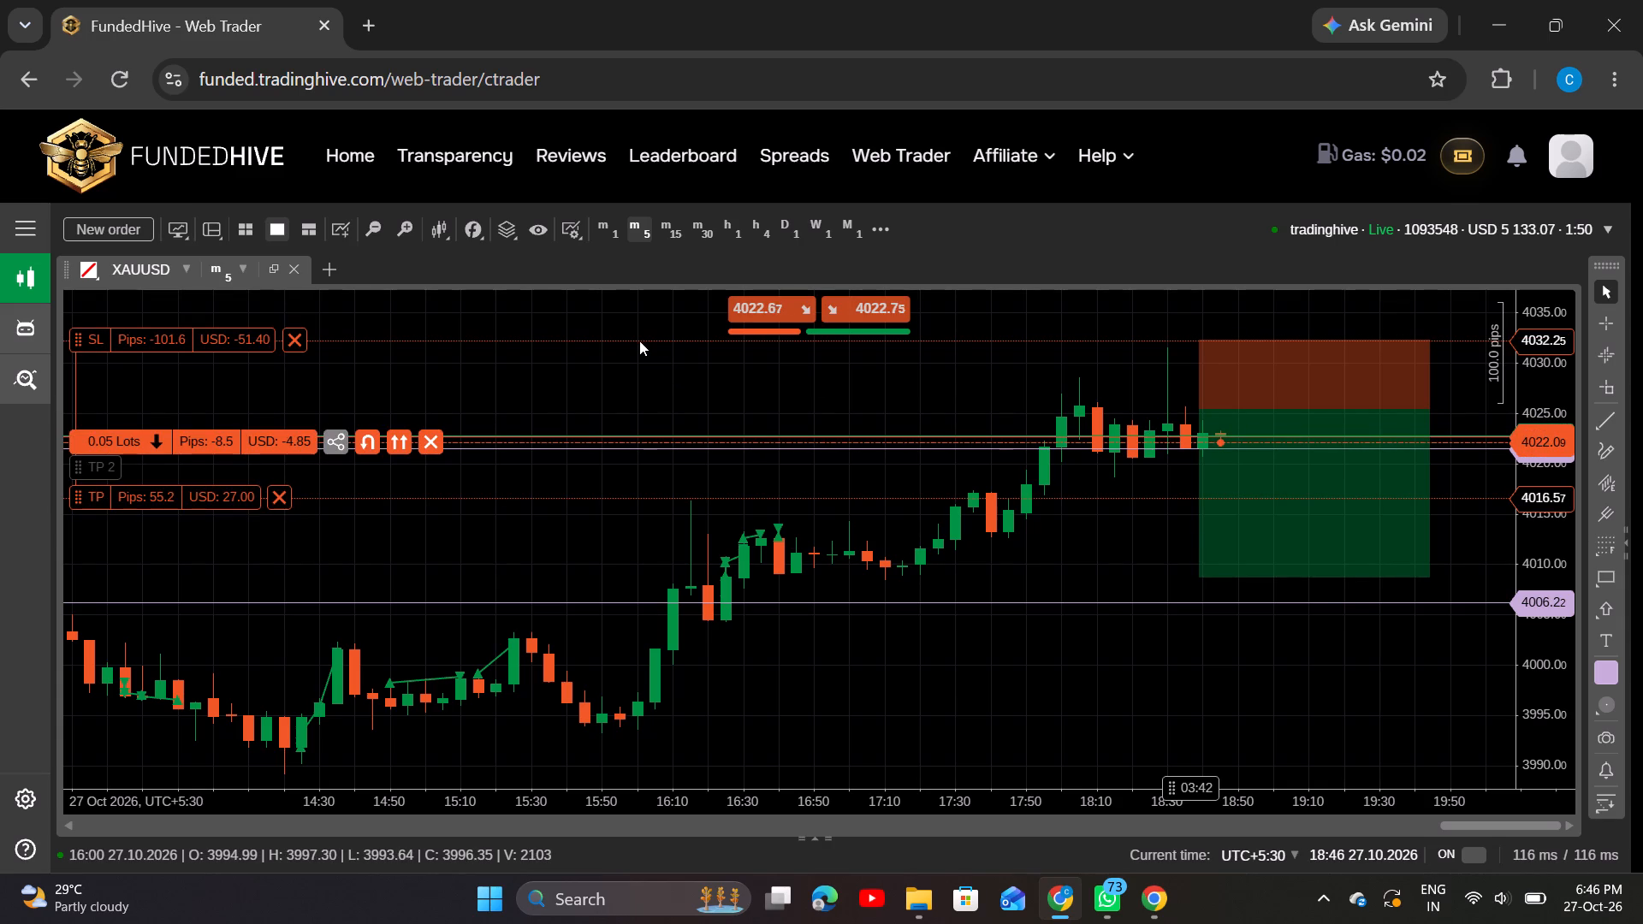
Raise the stop loss of the 0.05-lot sell position to 4034.76, above the drawn risk zone.
{"action": "left_click_drag", "start_coordinate": [181, 334], "coordinate": [204, 305]}
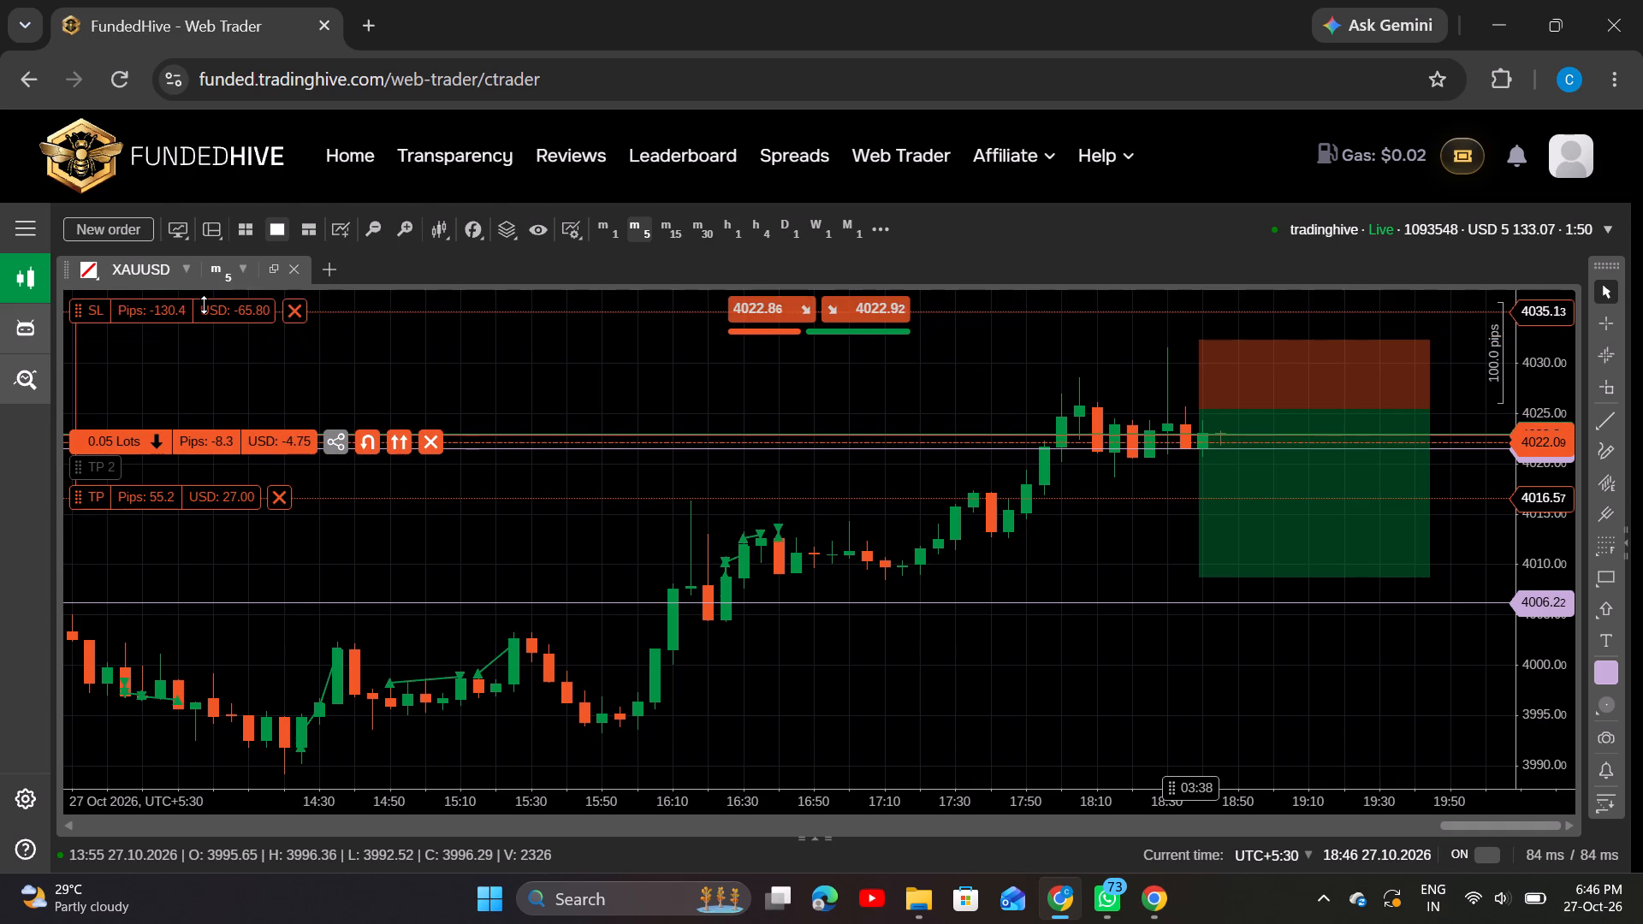
{"action": "left_click_drag", "start_coordinate": [204, 305], "coordinate": [204, 309]}
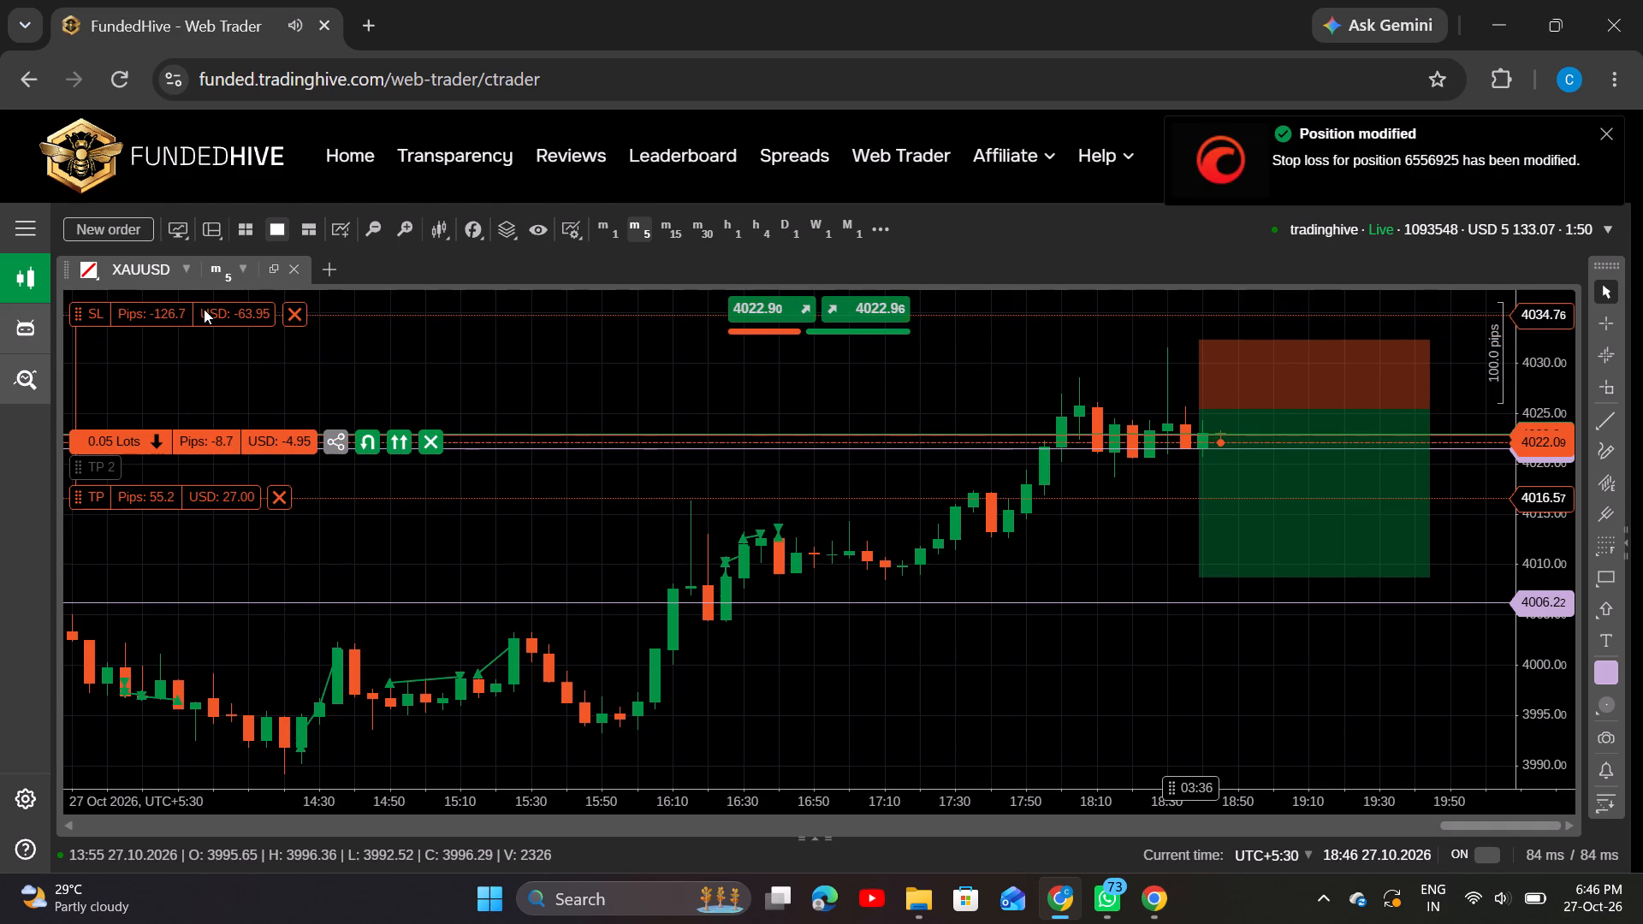
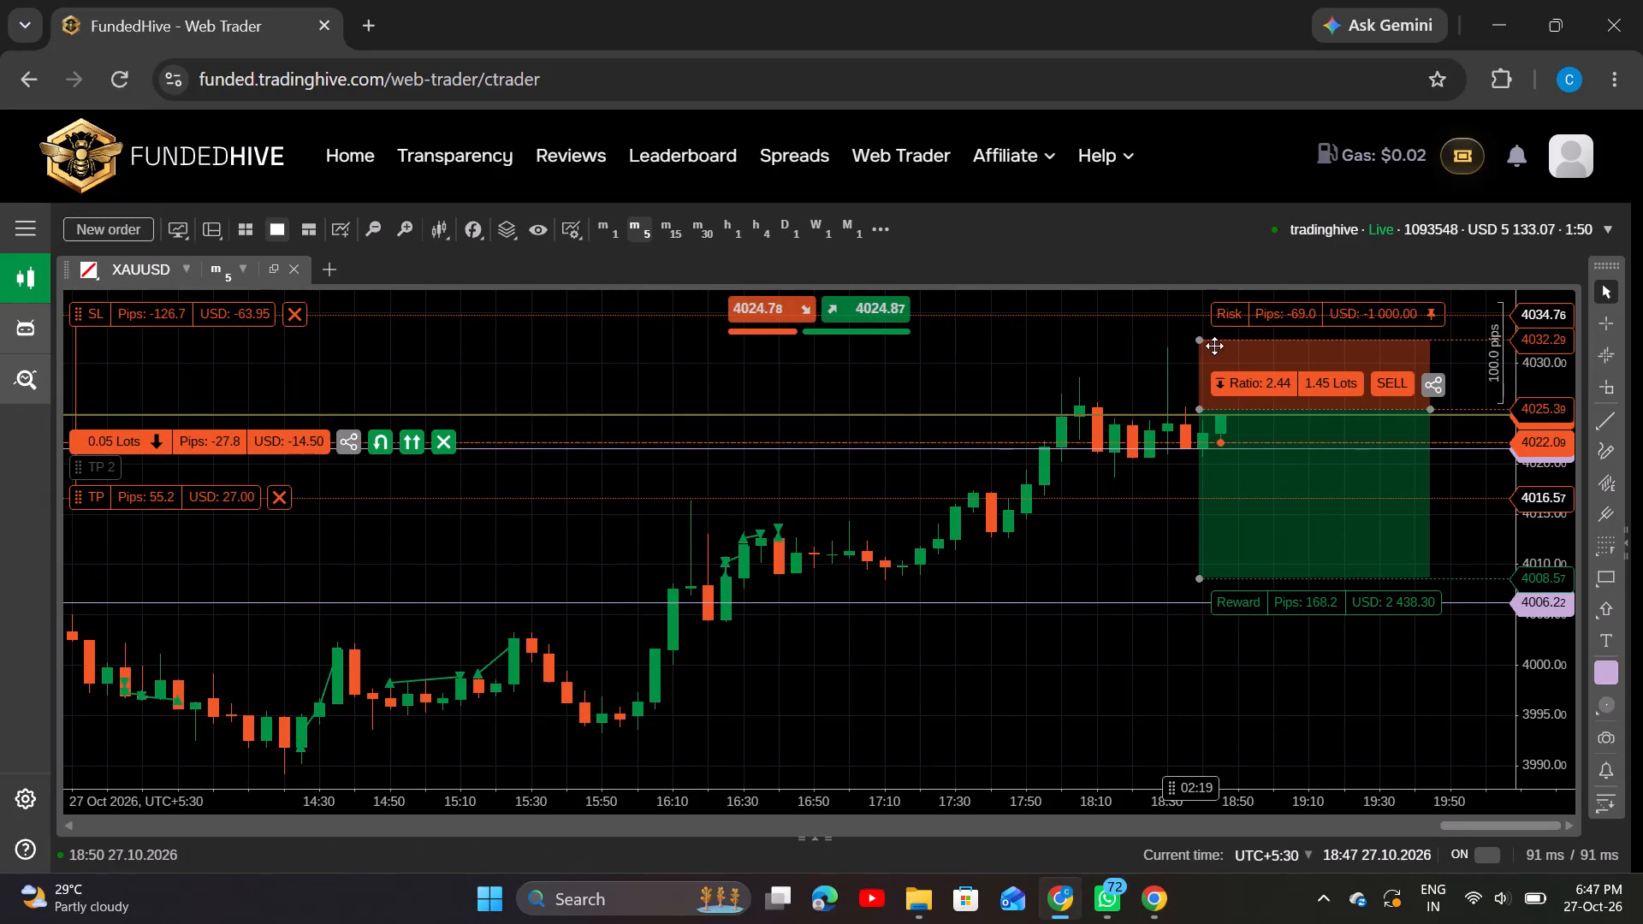
Extend the risk edge of the sell drawing up to about 4034.9, level with the position's stop loss.
{"action": "left_click_drag", "start_coordinate": [1195, 343], "coordinate": [1195, 317]}
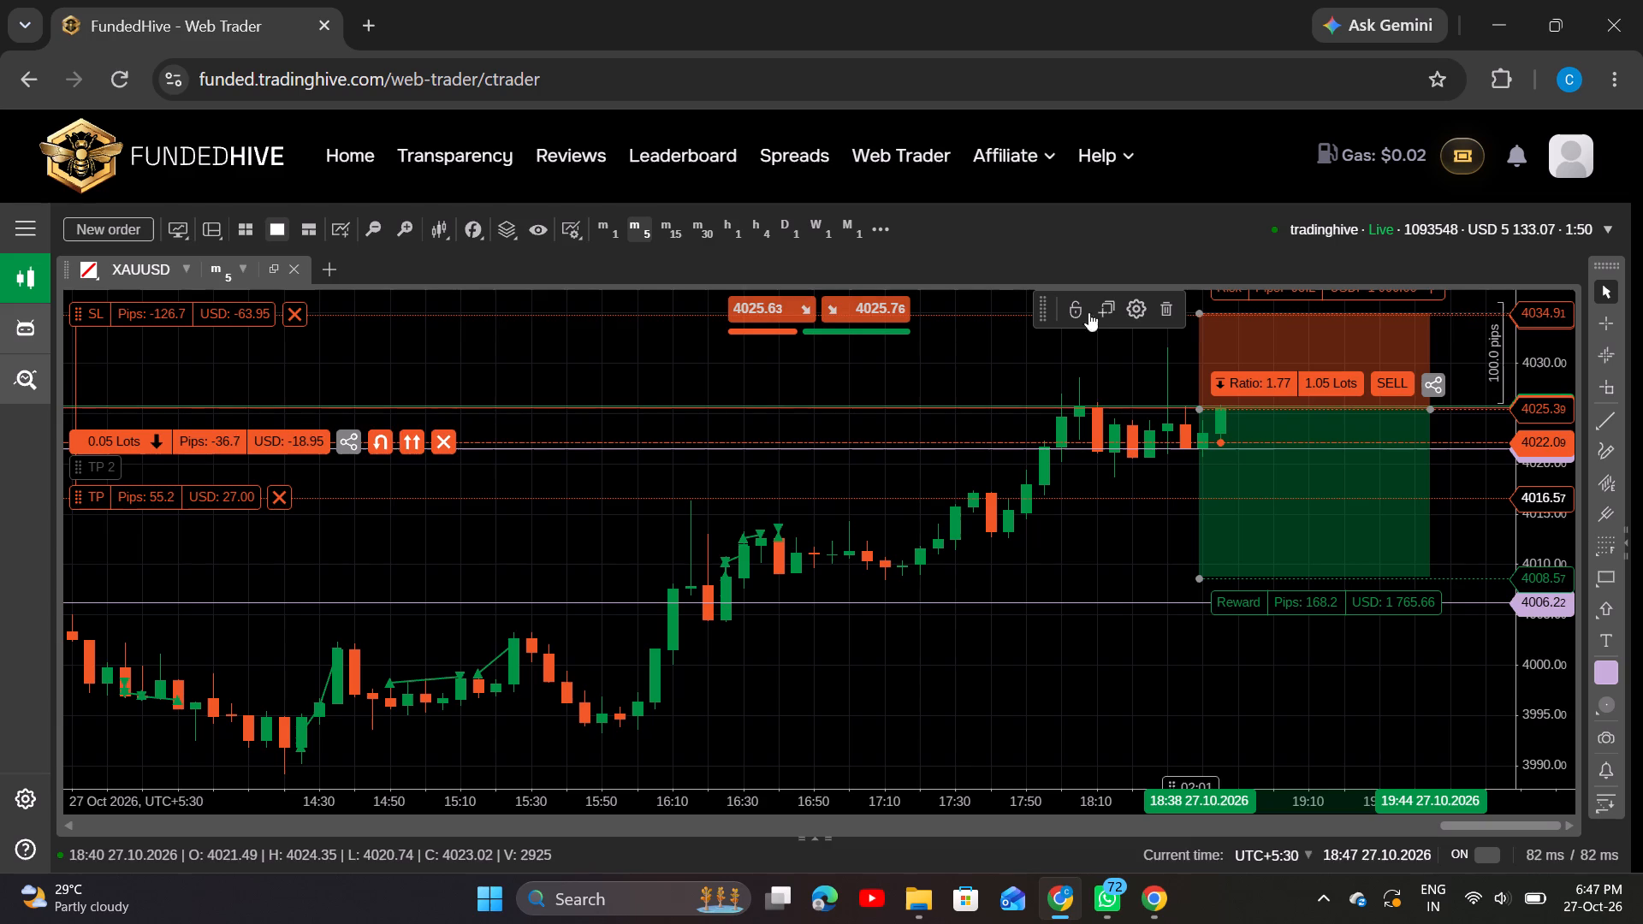
Extend the reward edge of the sell drawing down to about 4001, below the 4006.22 horizontal line, and deselect the drawing.
{"action": "left_click_drag", "start_coordinate": [961, 370], "coordinate": [941, 454]}
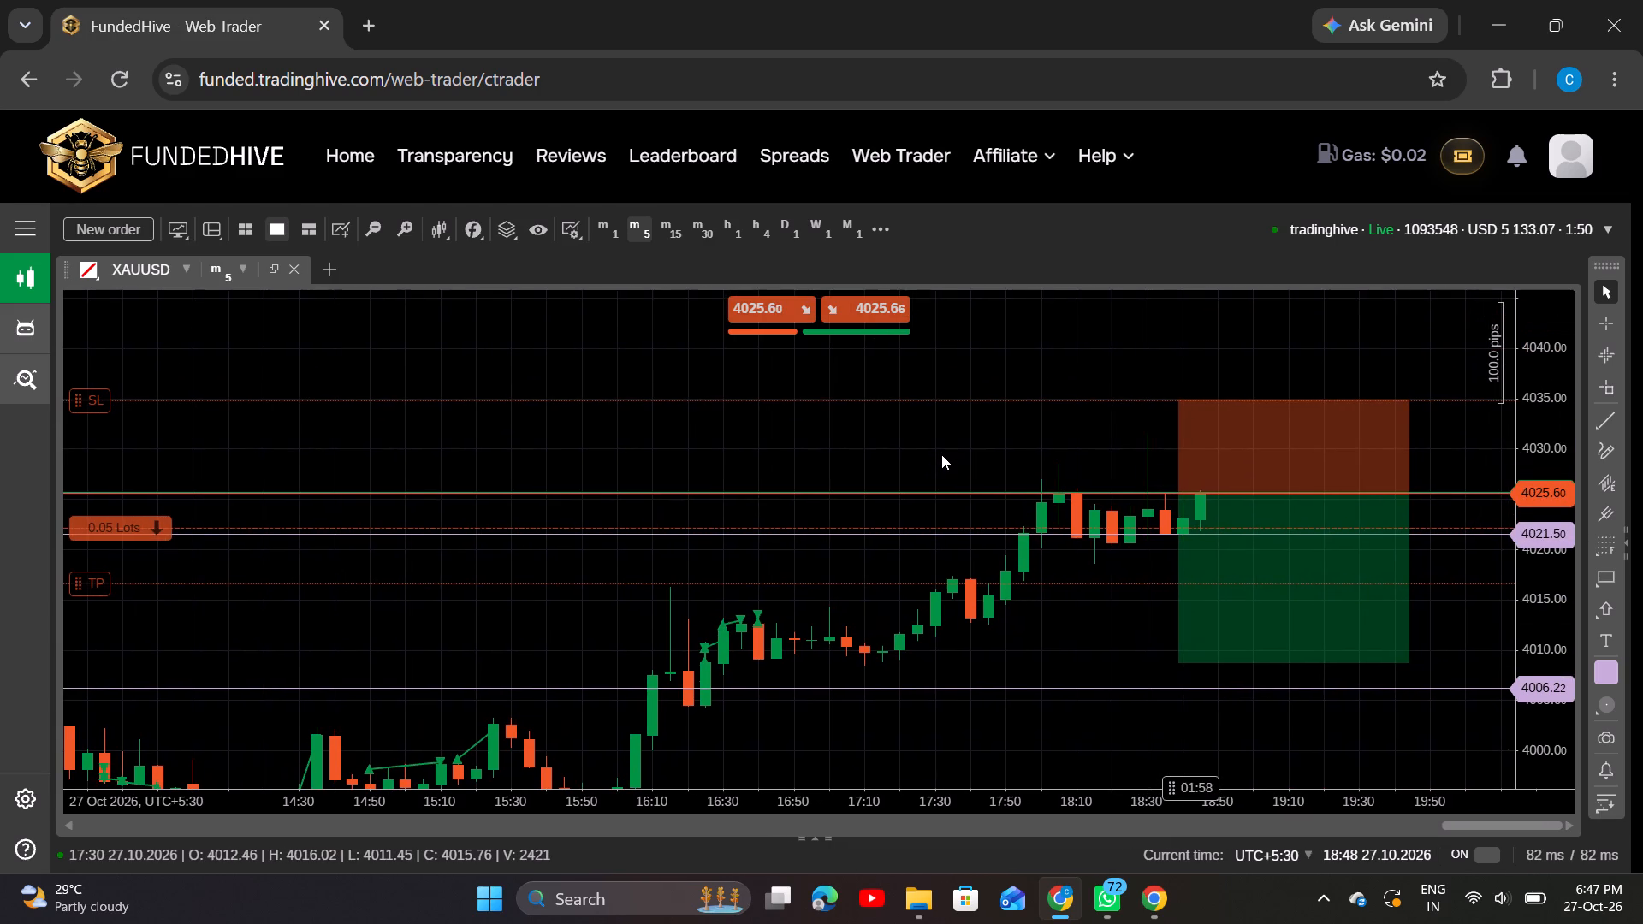
{"action": "left_click_drag", "start_coordinate": [941, 454], "coordinate": [946, 437]}
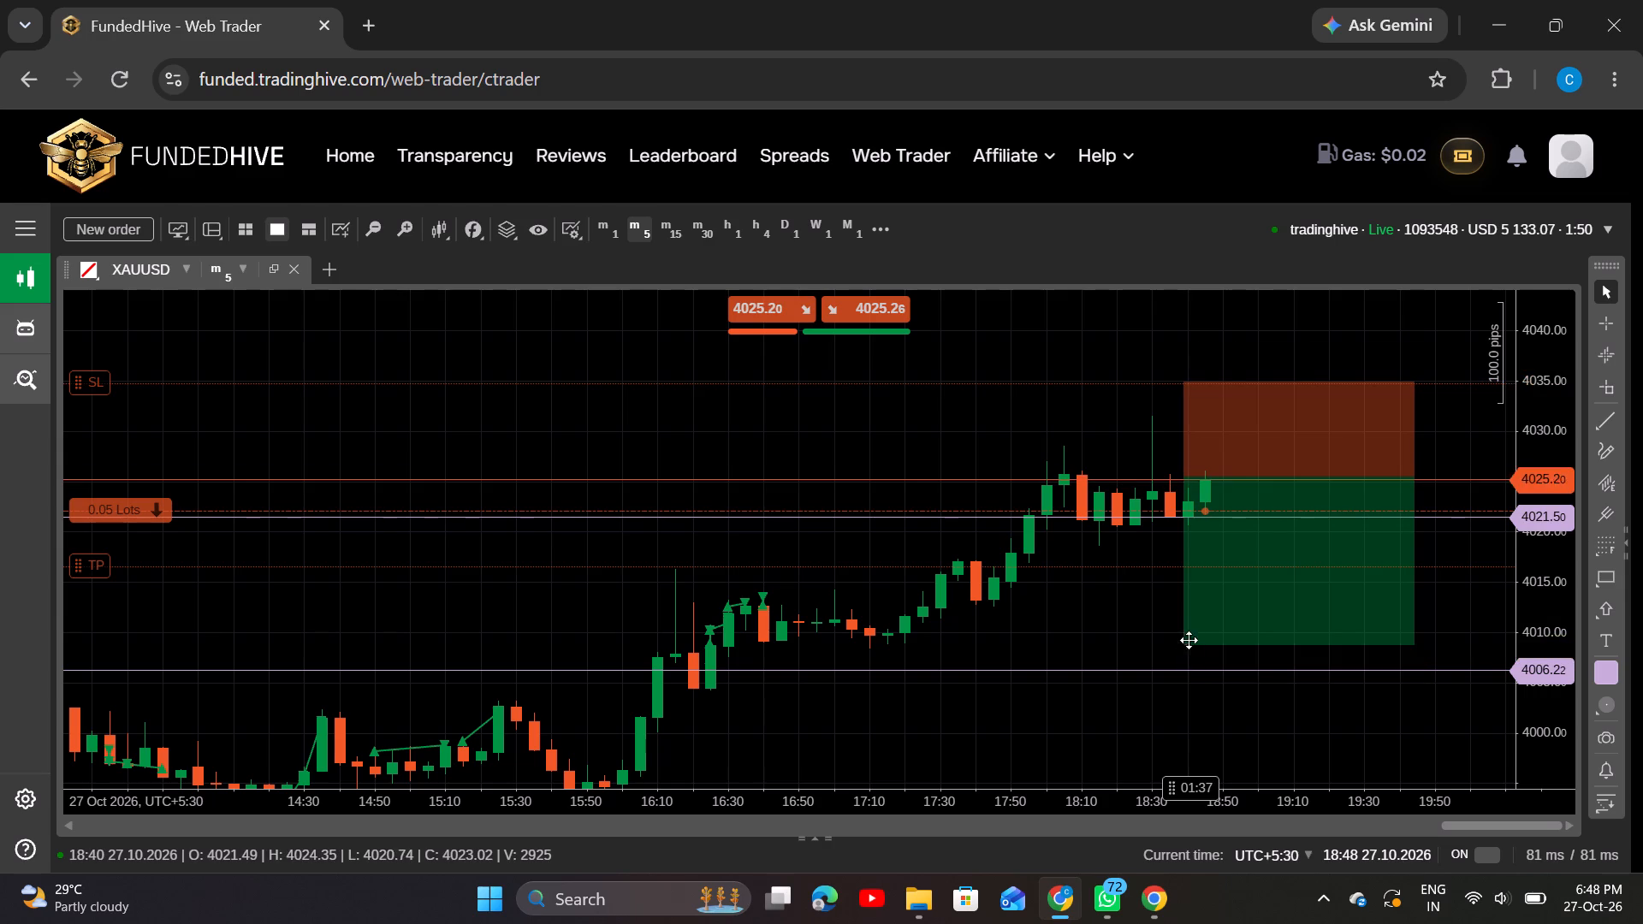
{"action": "left_click_drag", "start_coordinate": [1186, 645], "coordinate": [1195, 727]}
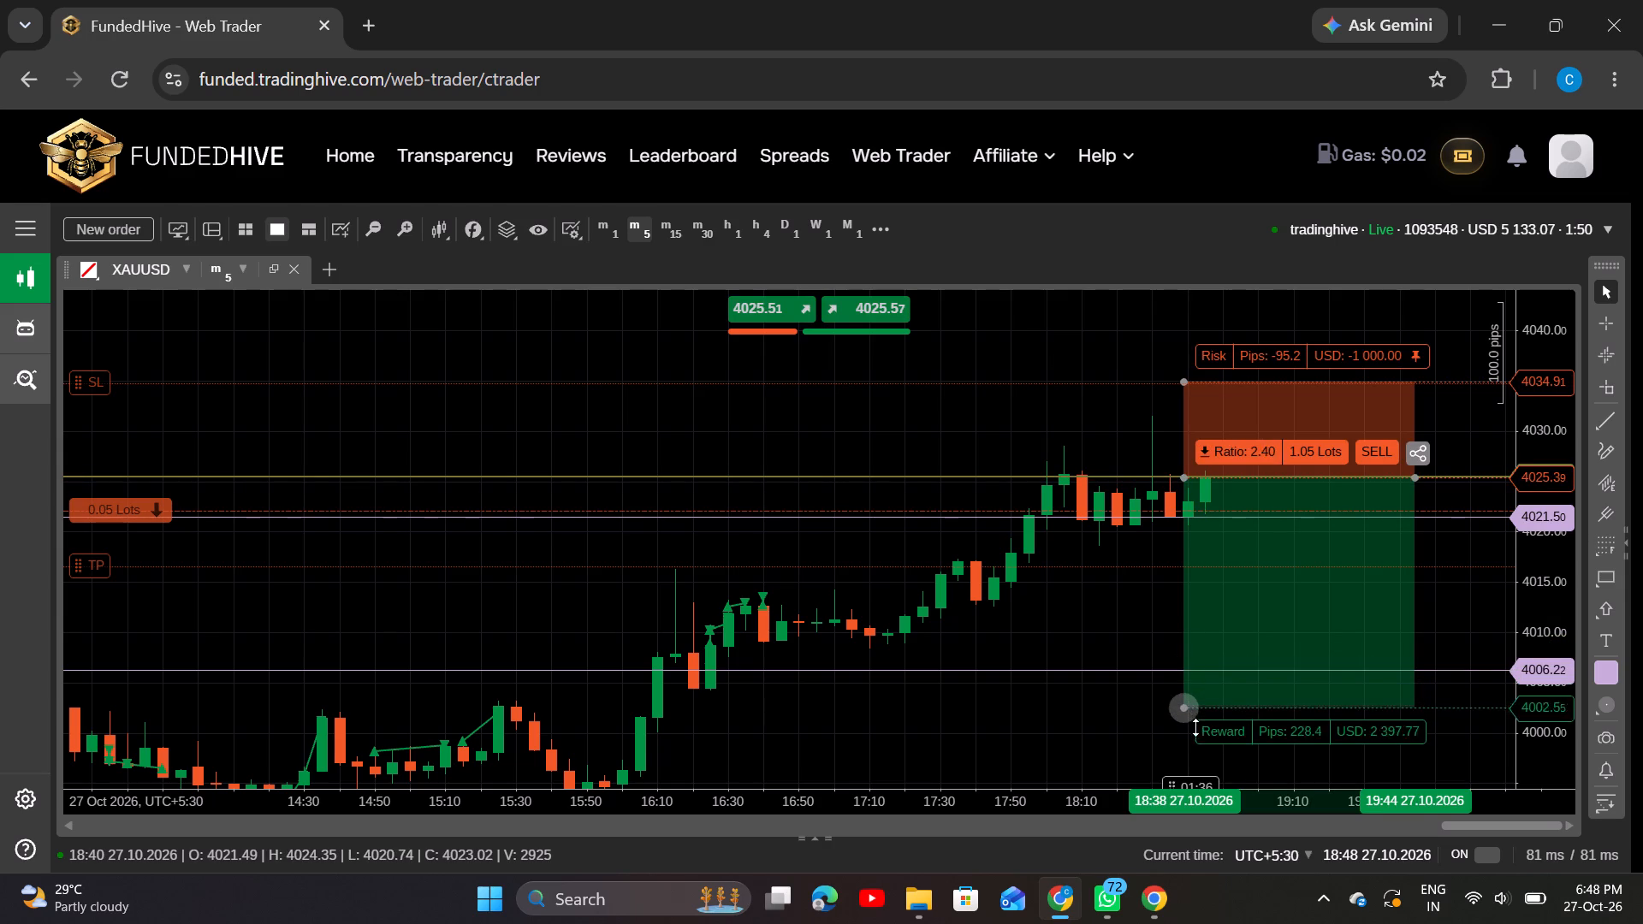
{"action": "left_click_drag", "start_coordinate": [1195, 727], "coordinate": [1205, 730]}
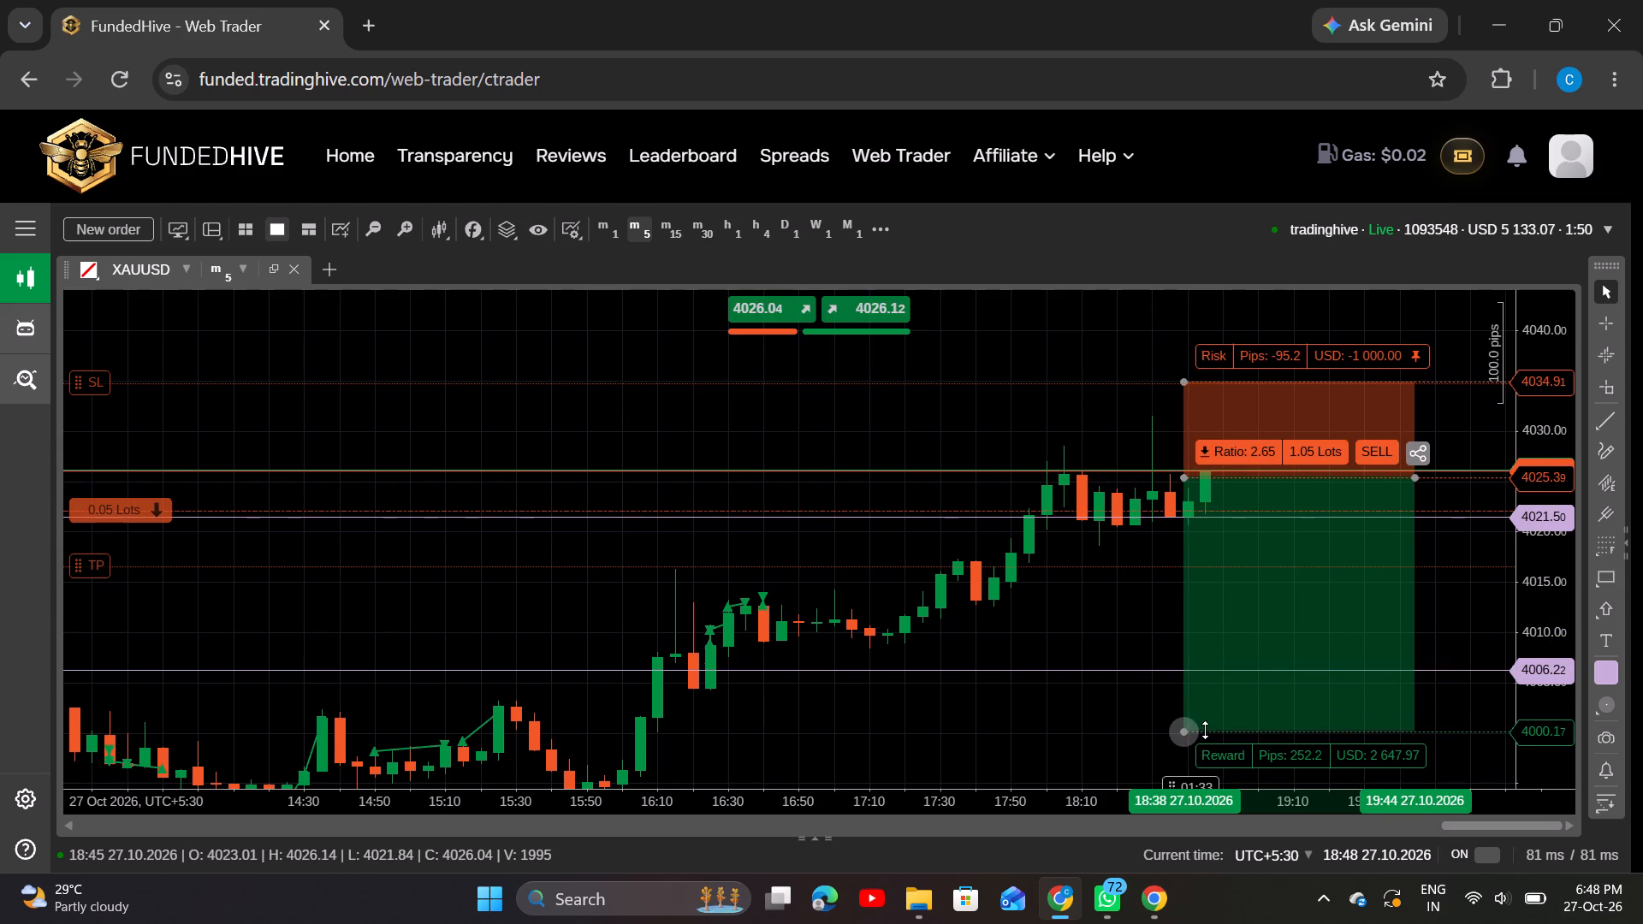
{"action": "left_click_drag", "start_coordinate": [1205, 730], "coordinate": [1213, 720]}
{"action": "left_click", "coordinate": [1121, 714]}
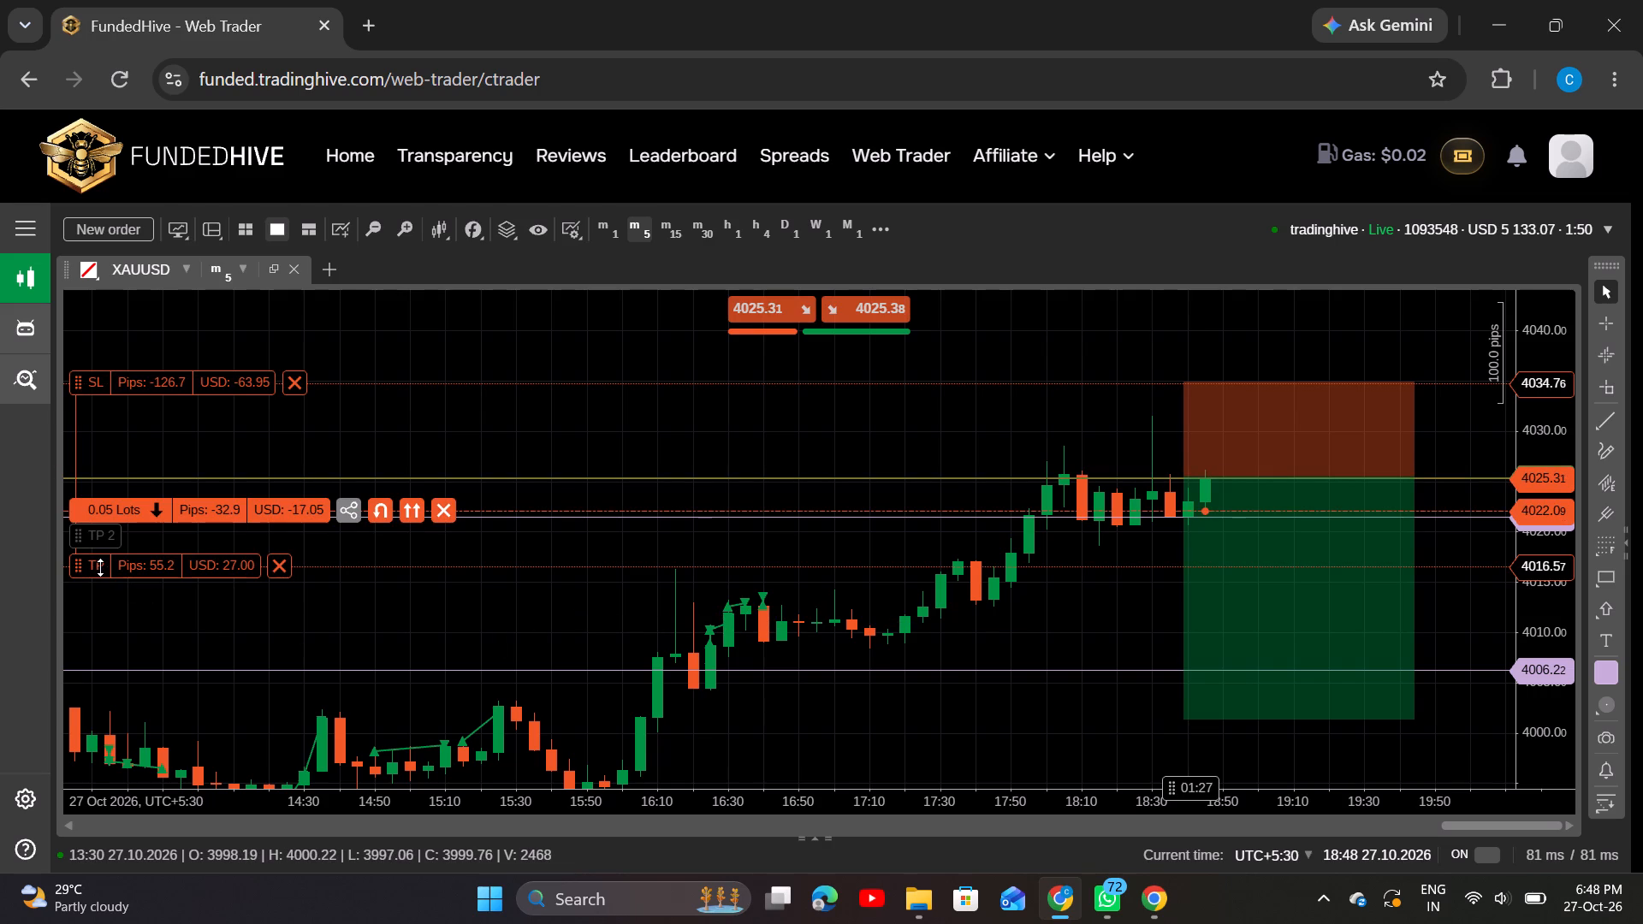
Move the take profit of the 0.05-lot sell position slightly up to 4016.82.
{"action": "left_click_drag", "start_coordinate": [107, 571], "coordinate": [114, 571]}
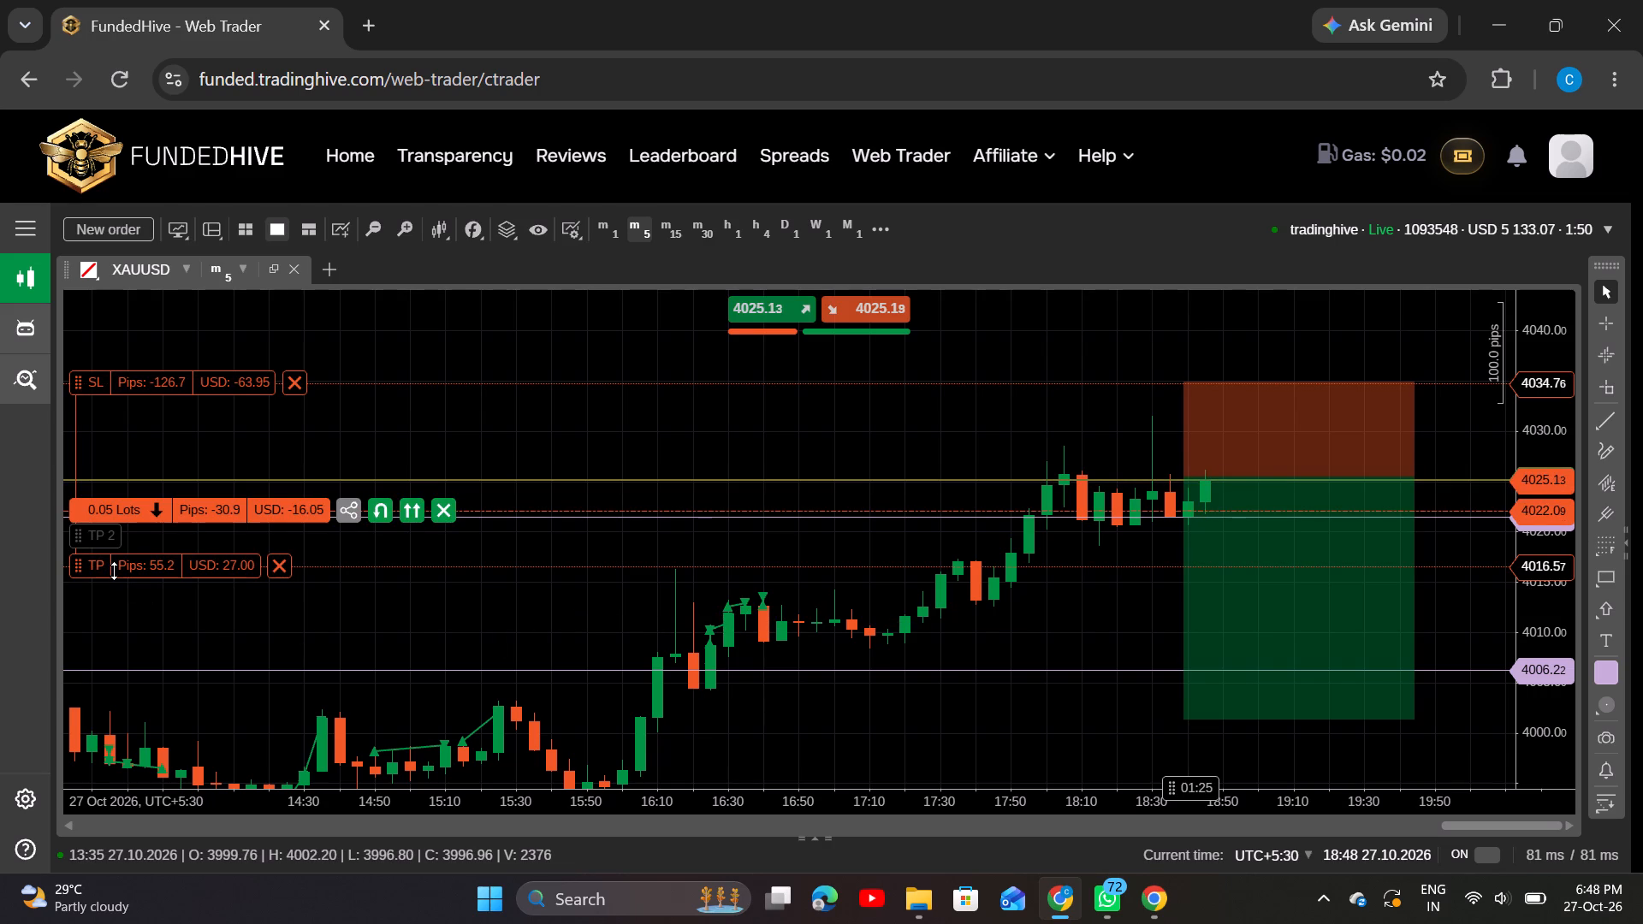
{"action": "left_click_drag", "start_coordinate": [114, 571], "coordinate": [145, 565]}
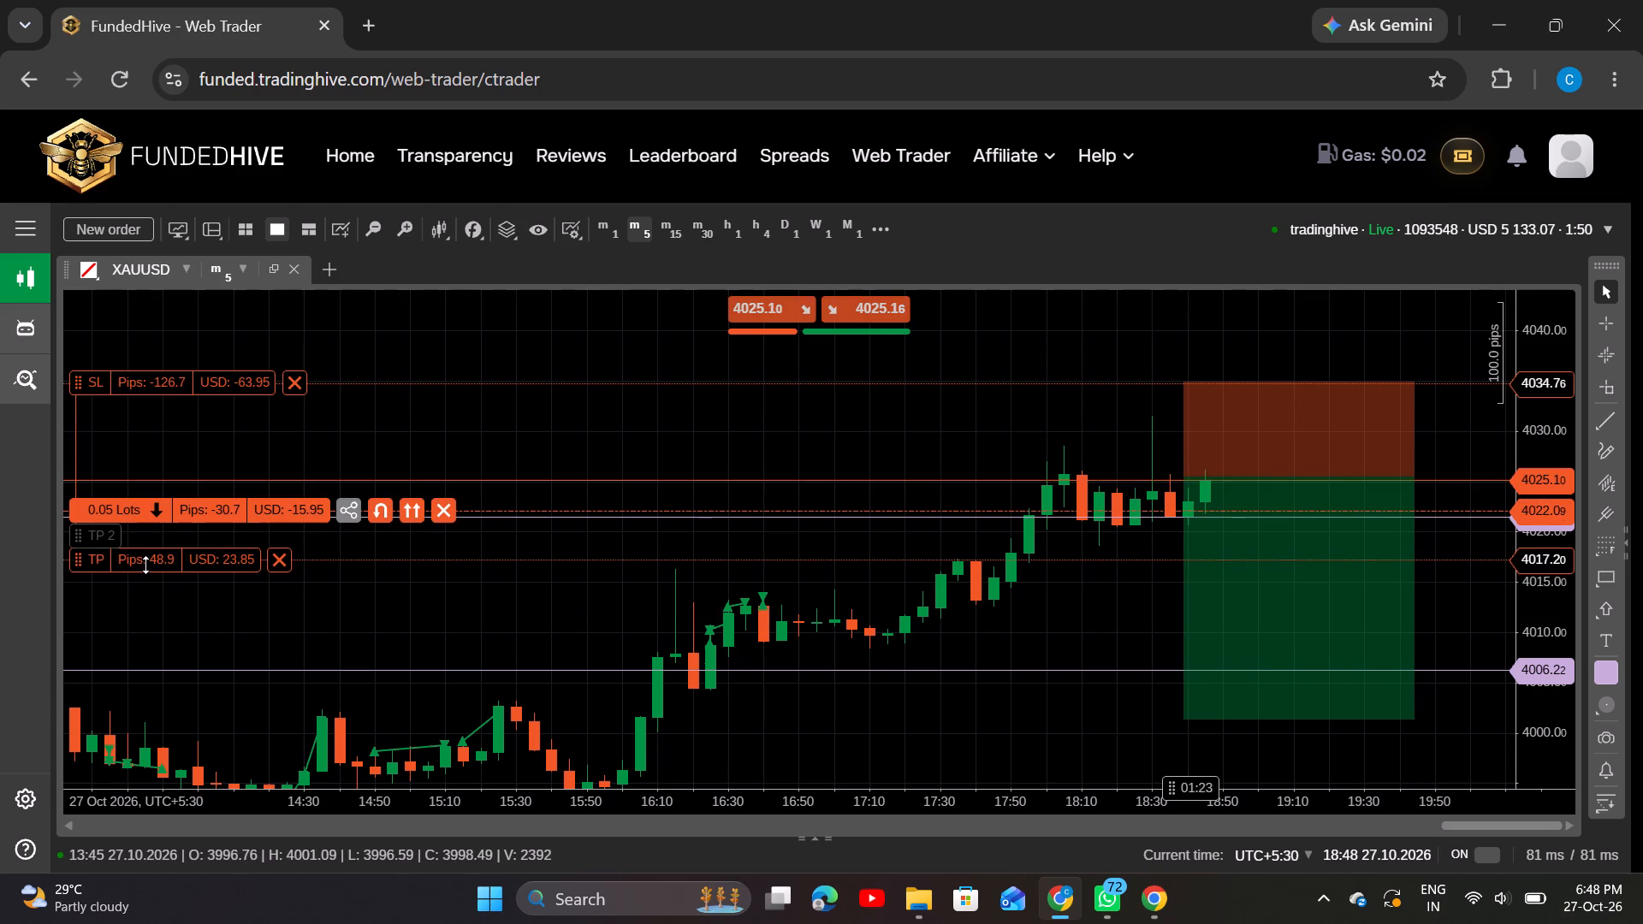
{"action": "left_click_drag", "start_coordinate": [145, 565], "coordinate": [144, 569]}
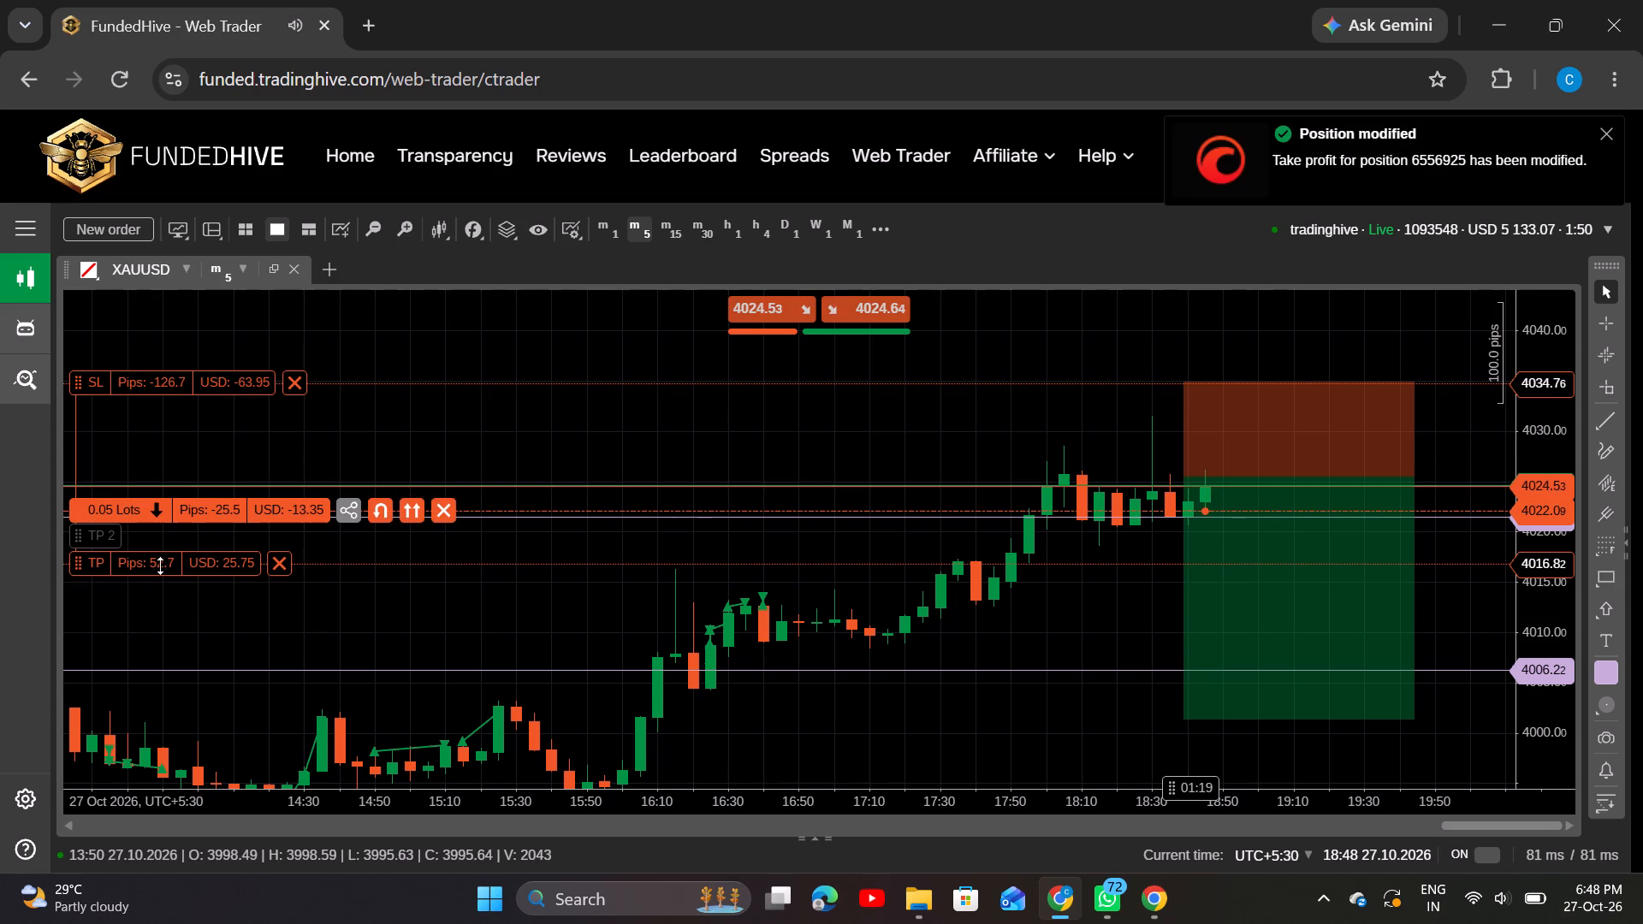
{"action": "left_click", "coordinate": [160, 562]}
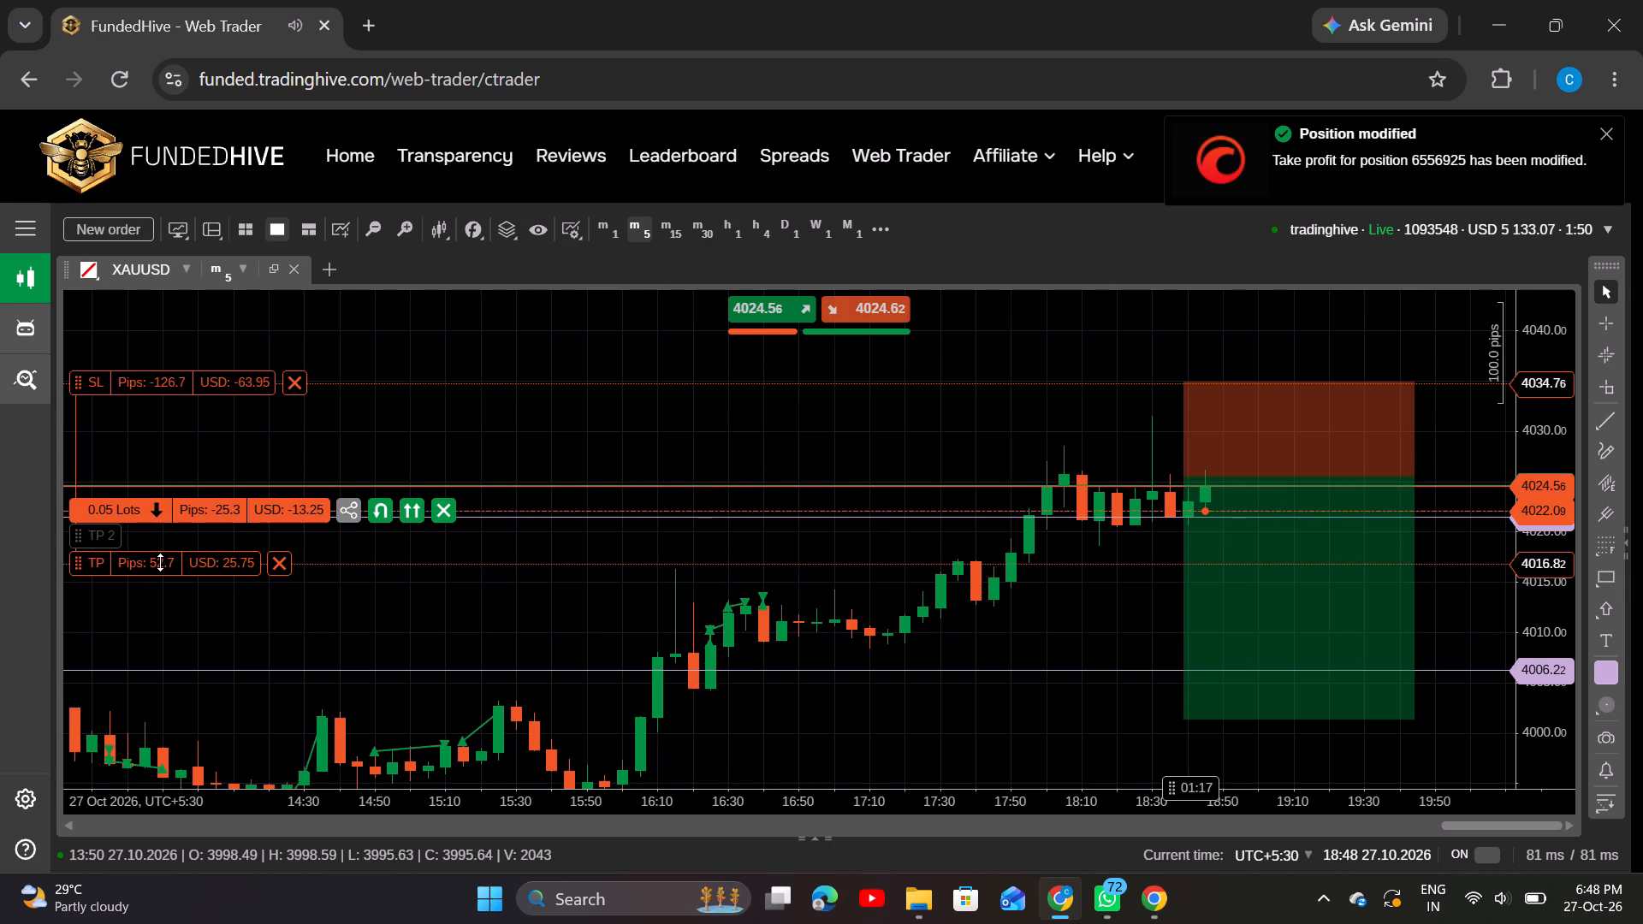
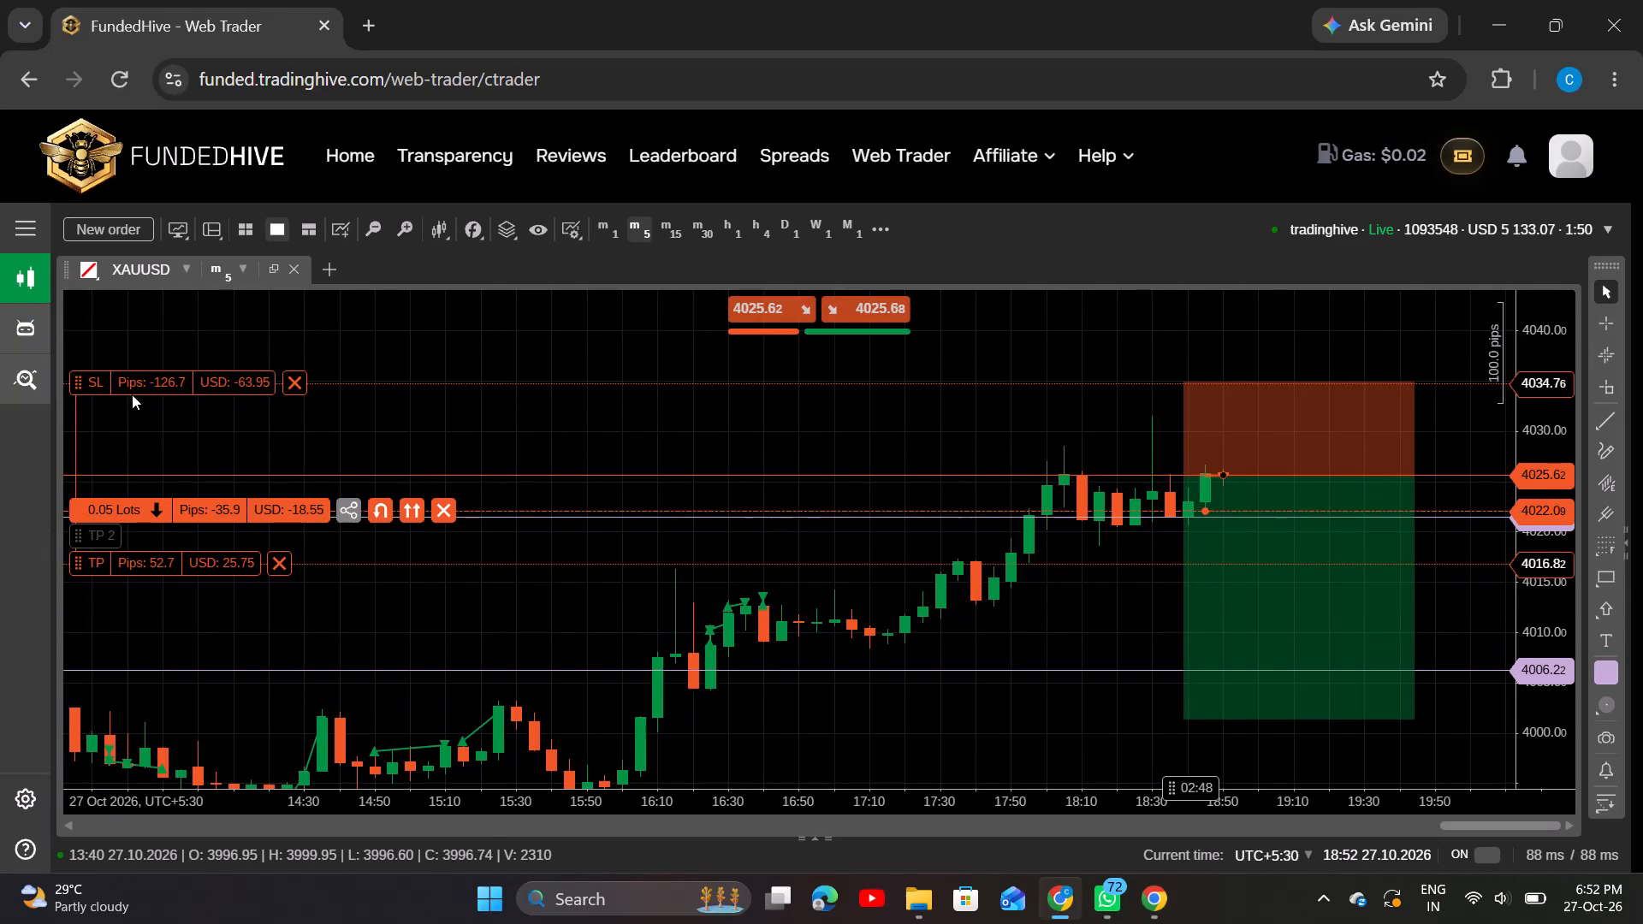
Move the stop loss of the 0.05-lot sell position up to 4035.39, just above the sell drawing's risk edge.
{"action": "left_click_drag", "start_coordinate": [133, 381], "coordinate": [151, 370]}
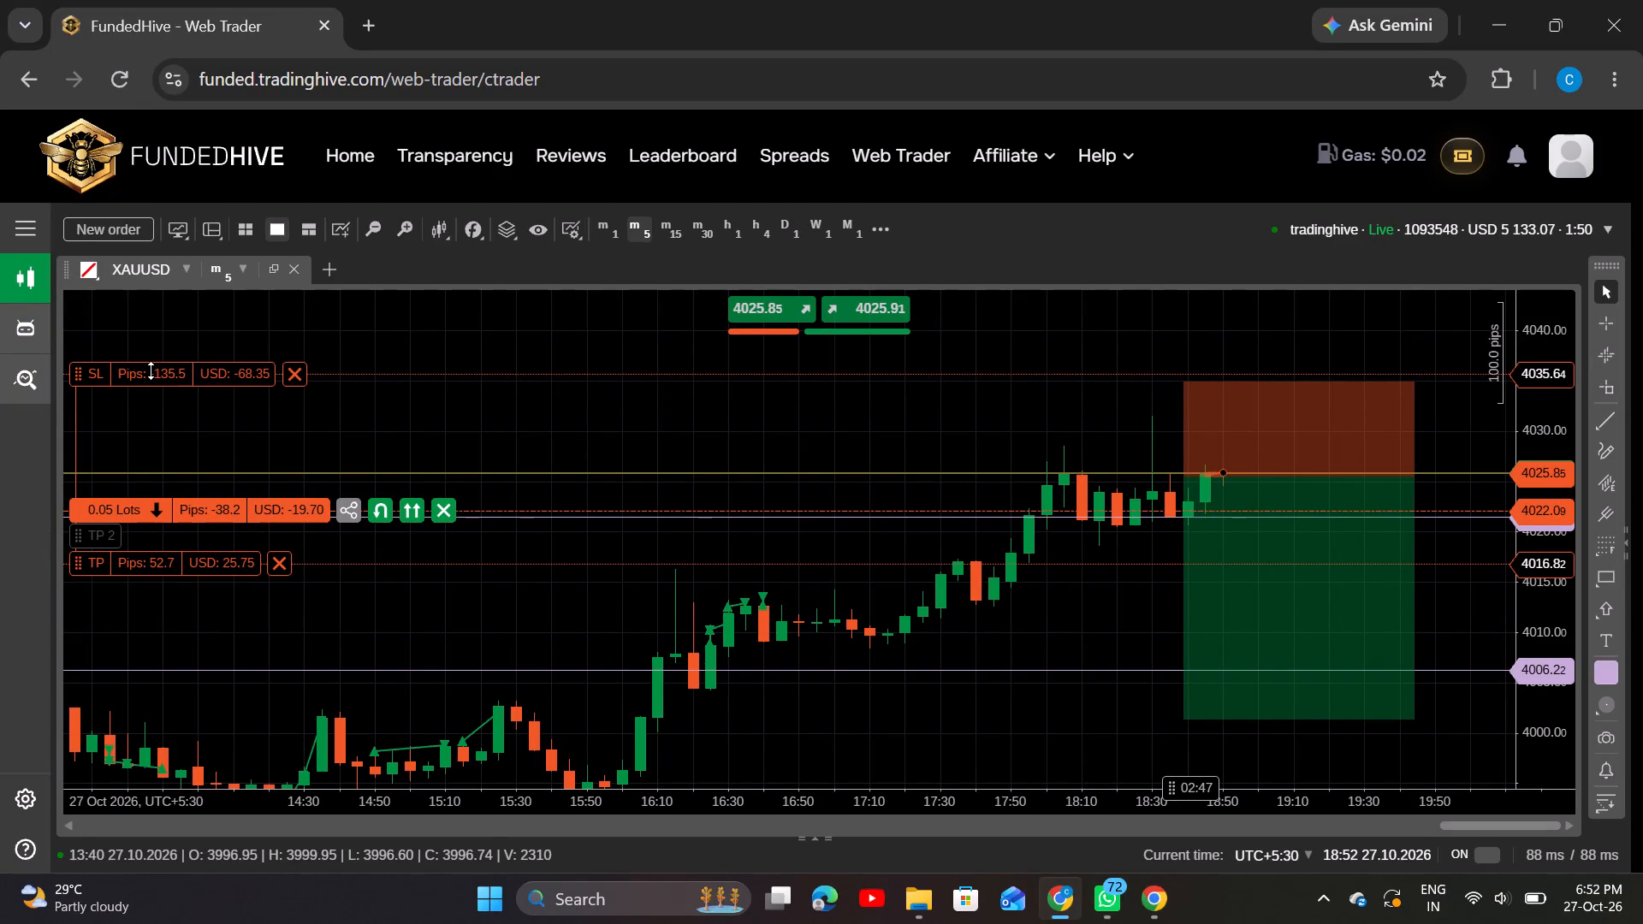
{"action": "left_click_drag", "start_coordinate": [151, 370], "coordinate": [187, 337]}
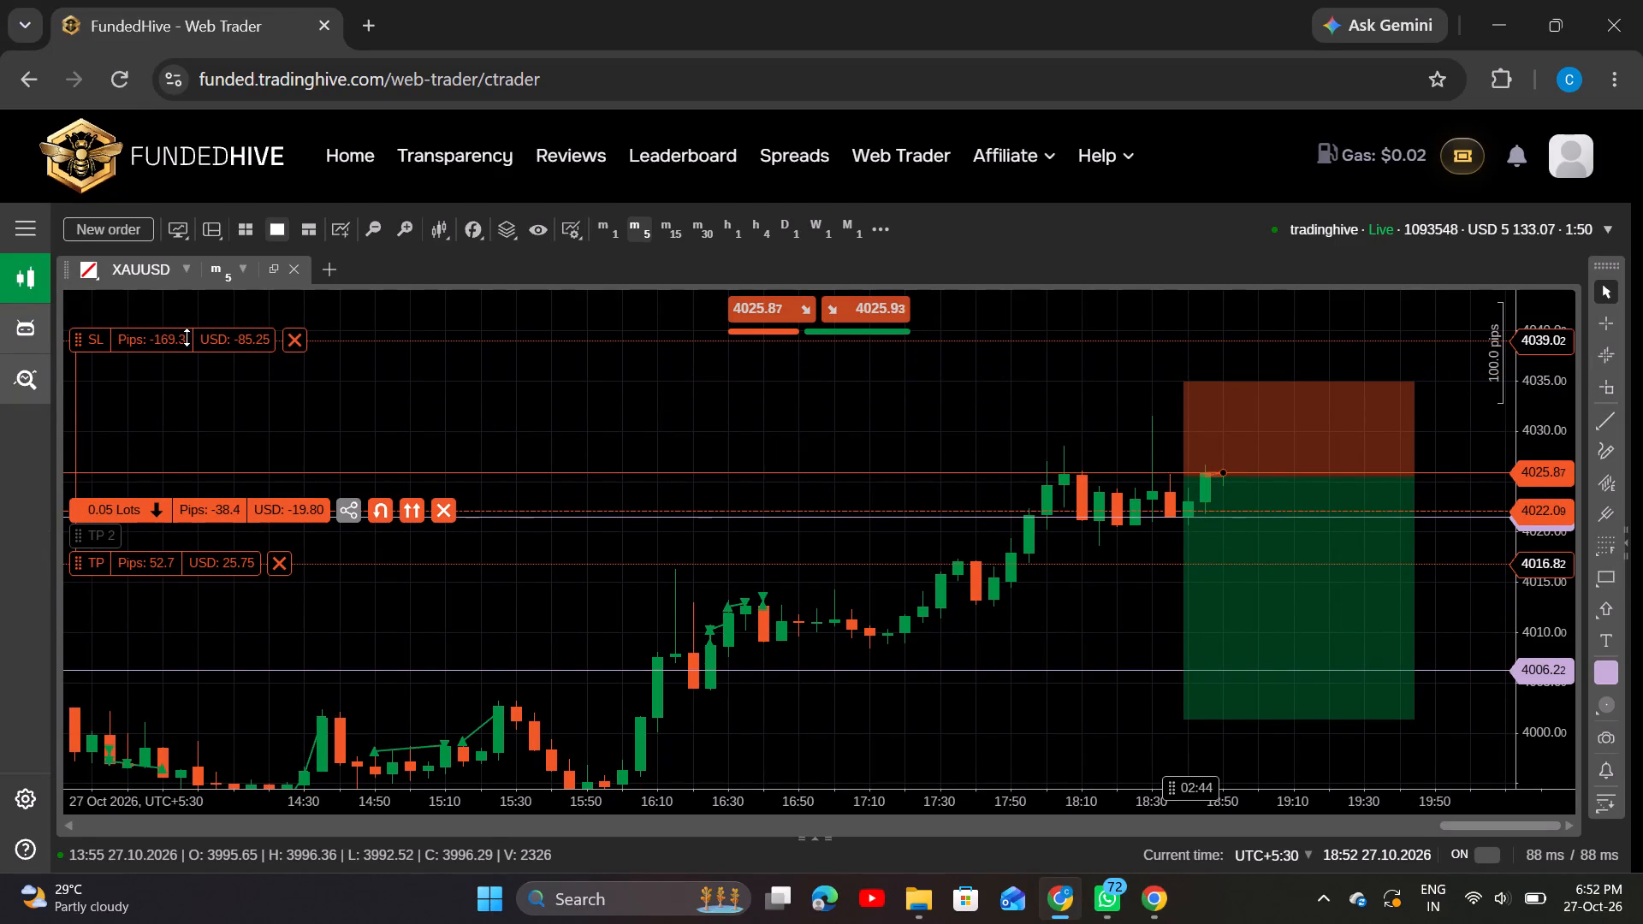
{"action": "left_click_drag", "start_coordinate": [187, 337], "coordinate": [174, 359]}
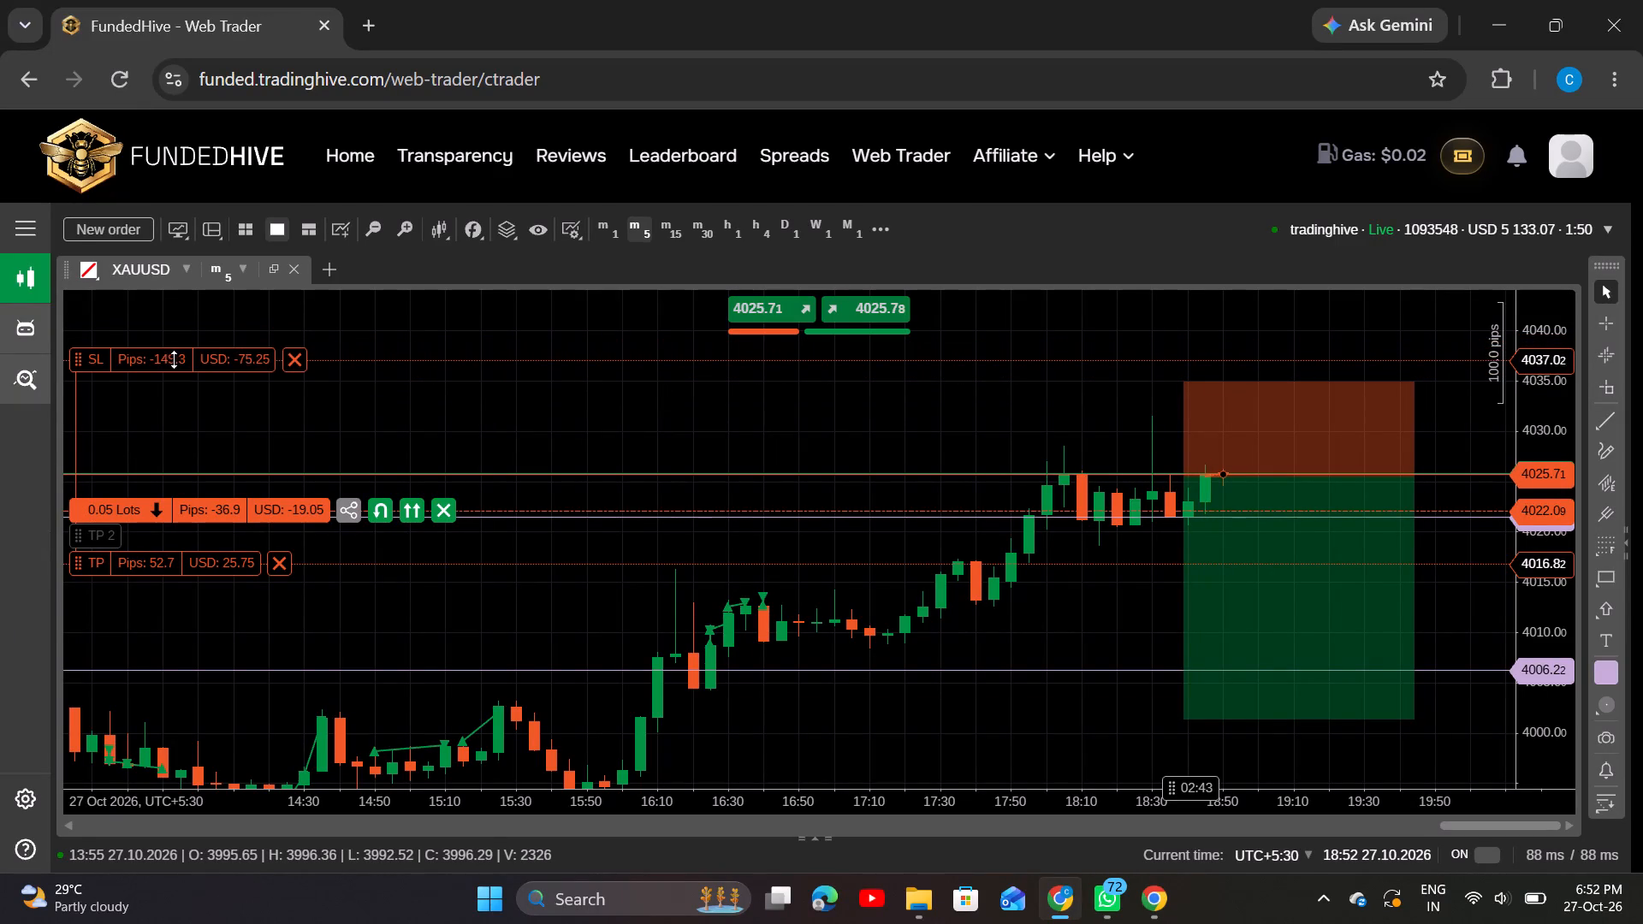
{"action": "left_click_drag", "start_coordinate": [174, 359], "coordinate": [163, 383]}
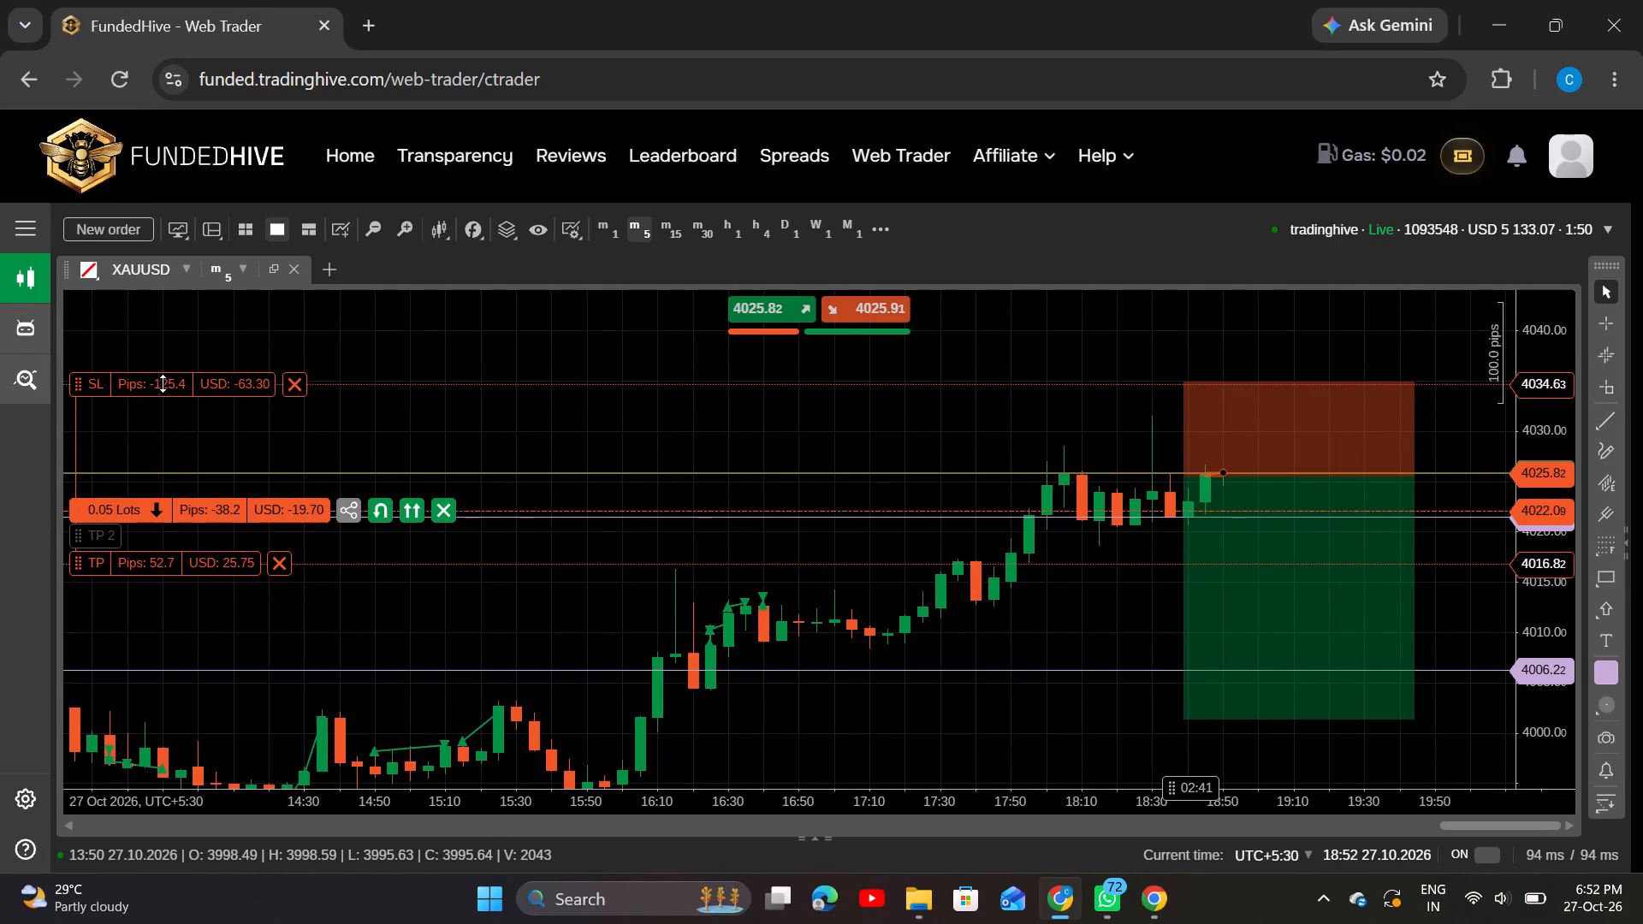
{"action": "left_click_drag", "start_coordinate": [163, 383], "coordinate": [155, 406]}
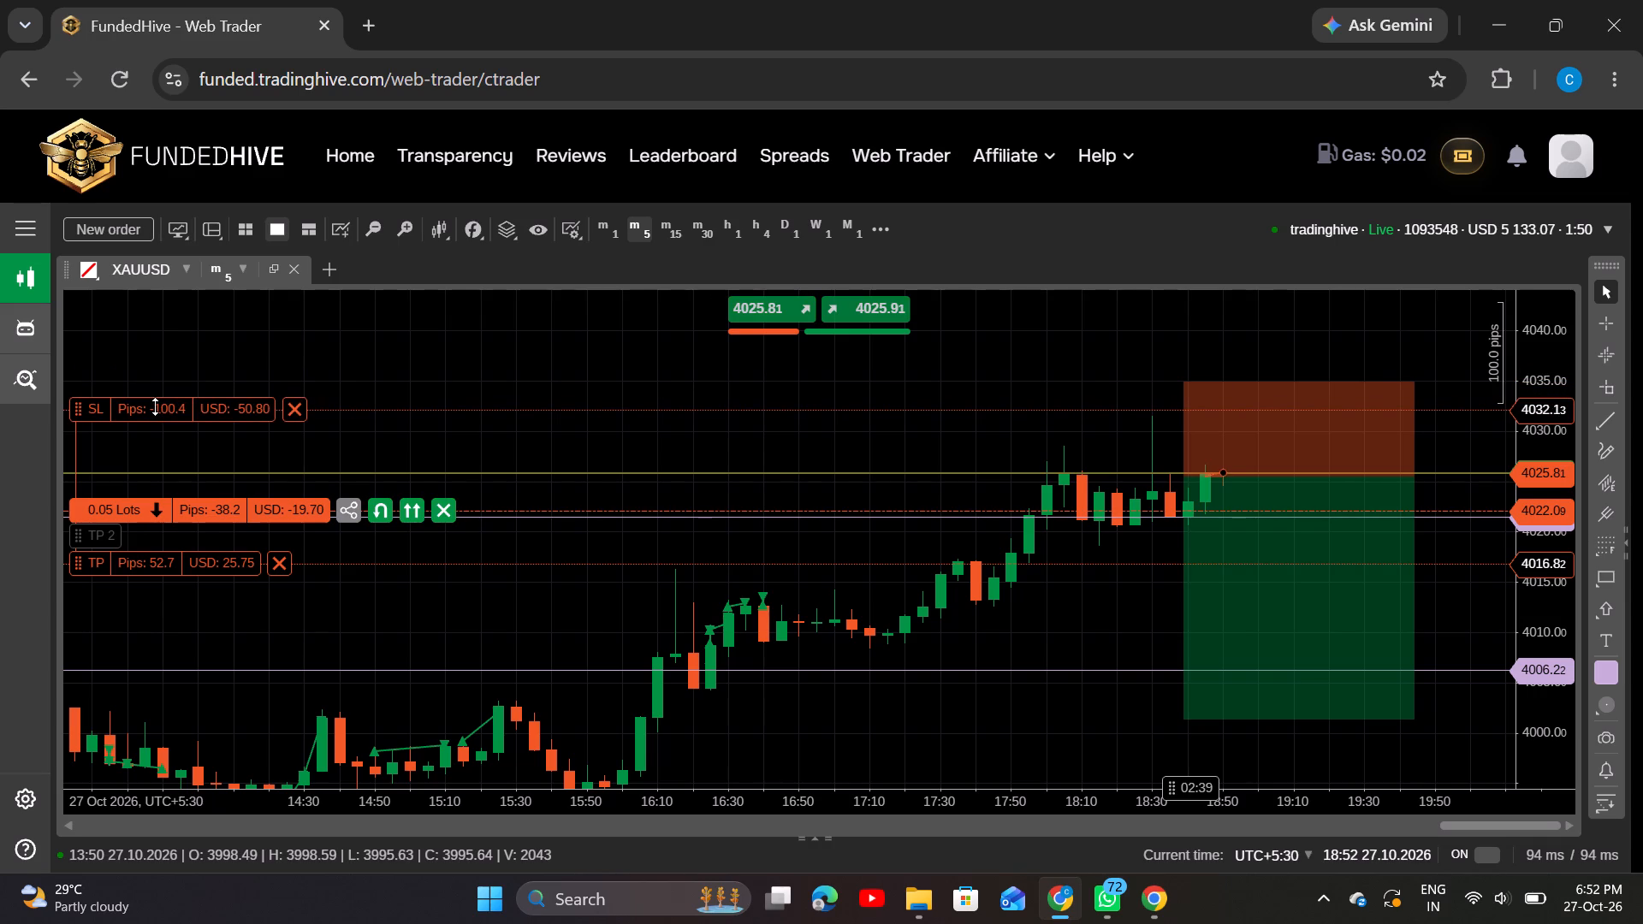
{"action": "left_click_drag", "start_coordinate": [155, 406], "coordinate": [152, 410]}
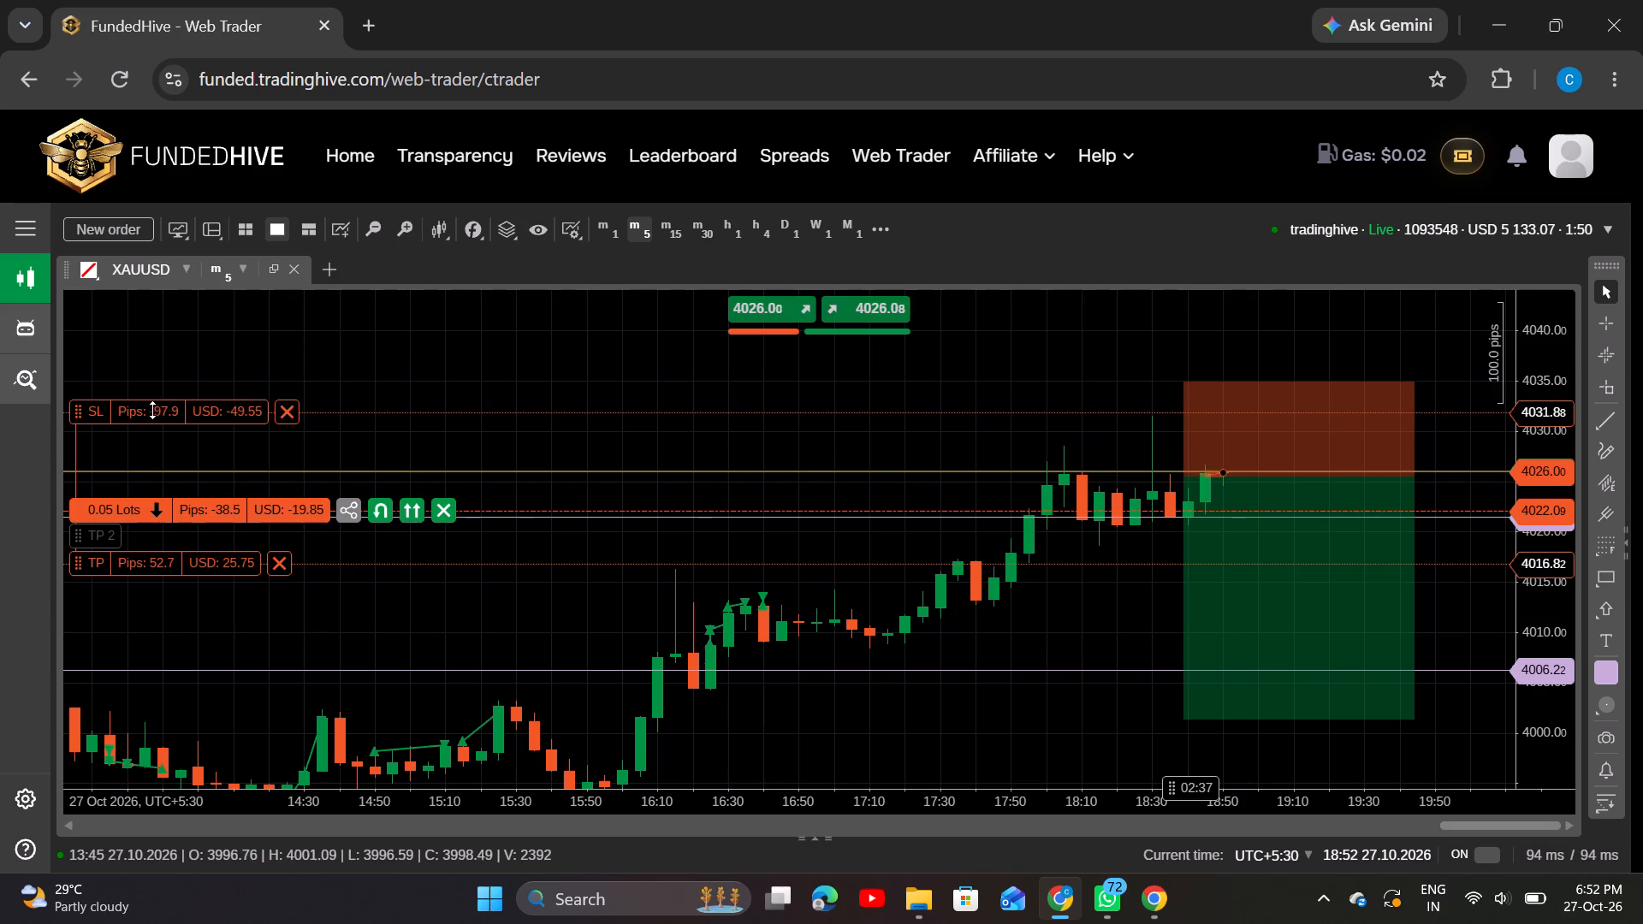
{"action": "left_click_drag", "start_coordinate": [152, 410], "coordinate": [151, 412]}
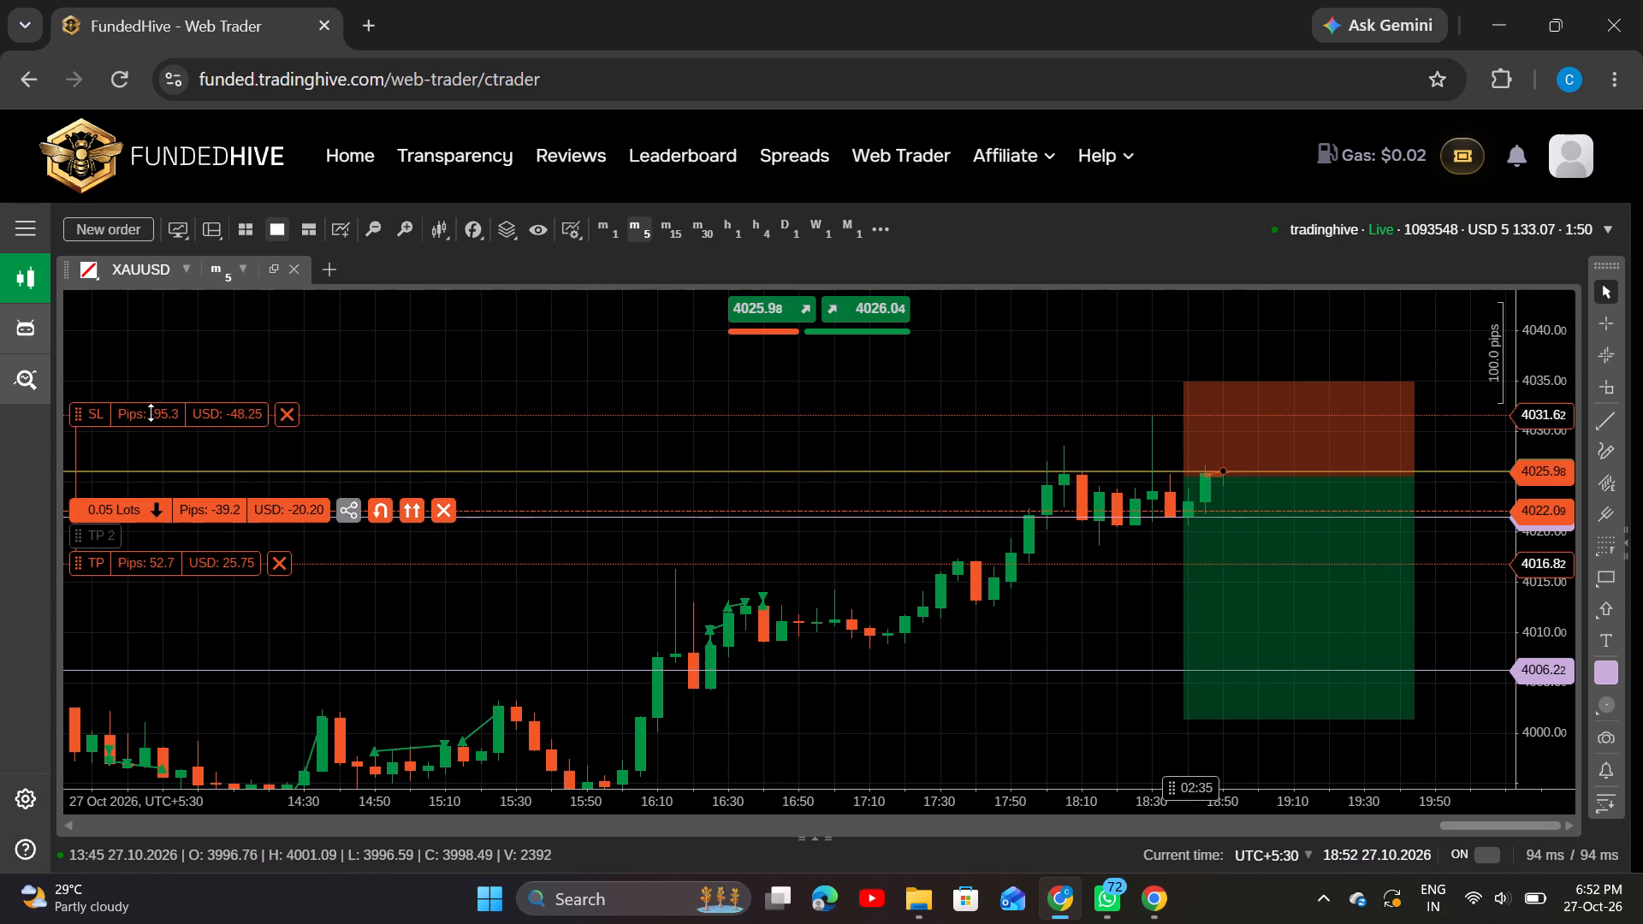
{"action": "left_click_drag", "start_coordinate": [151, 412], "coordinate": [157, 406]}
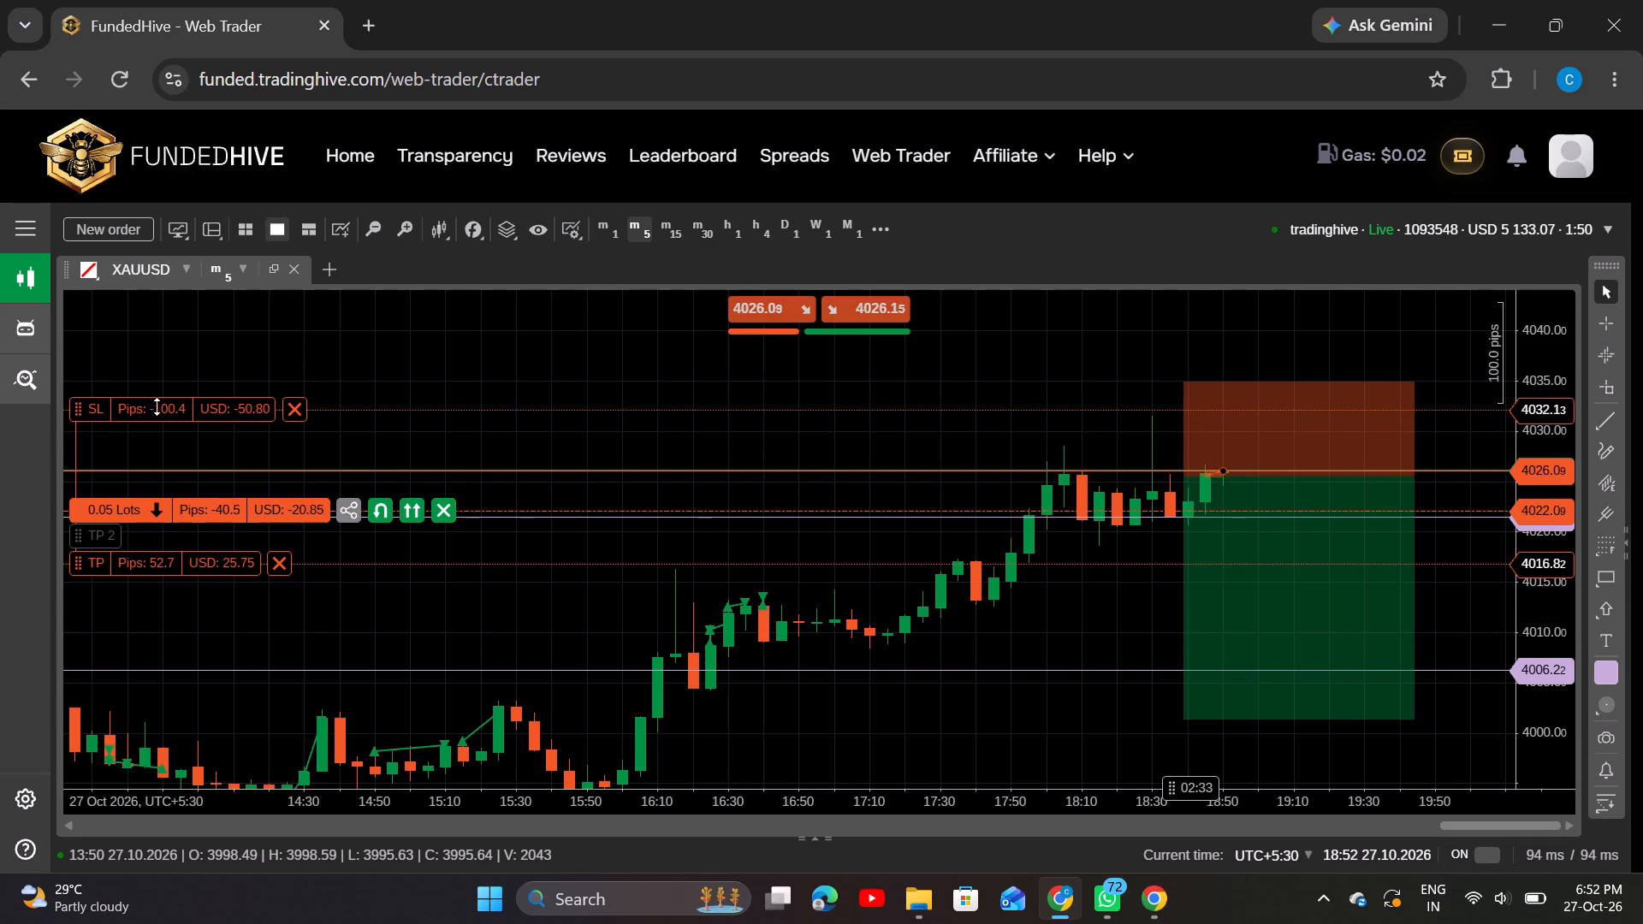
{"action": "left_click_drag", "start_coordinate": [157, 406], "coordinate": [180, 392]}
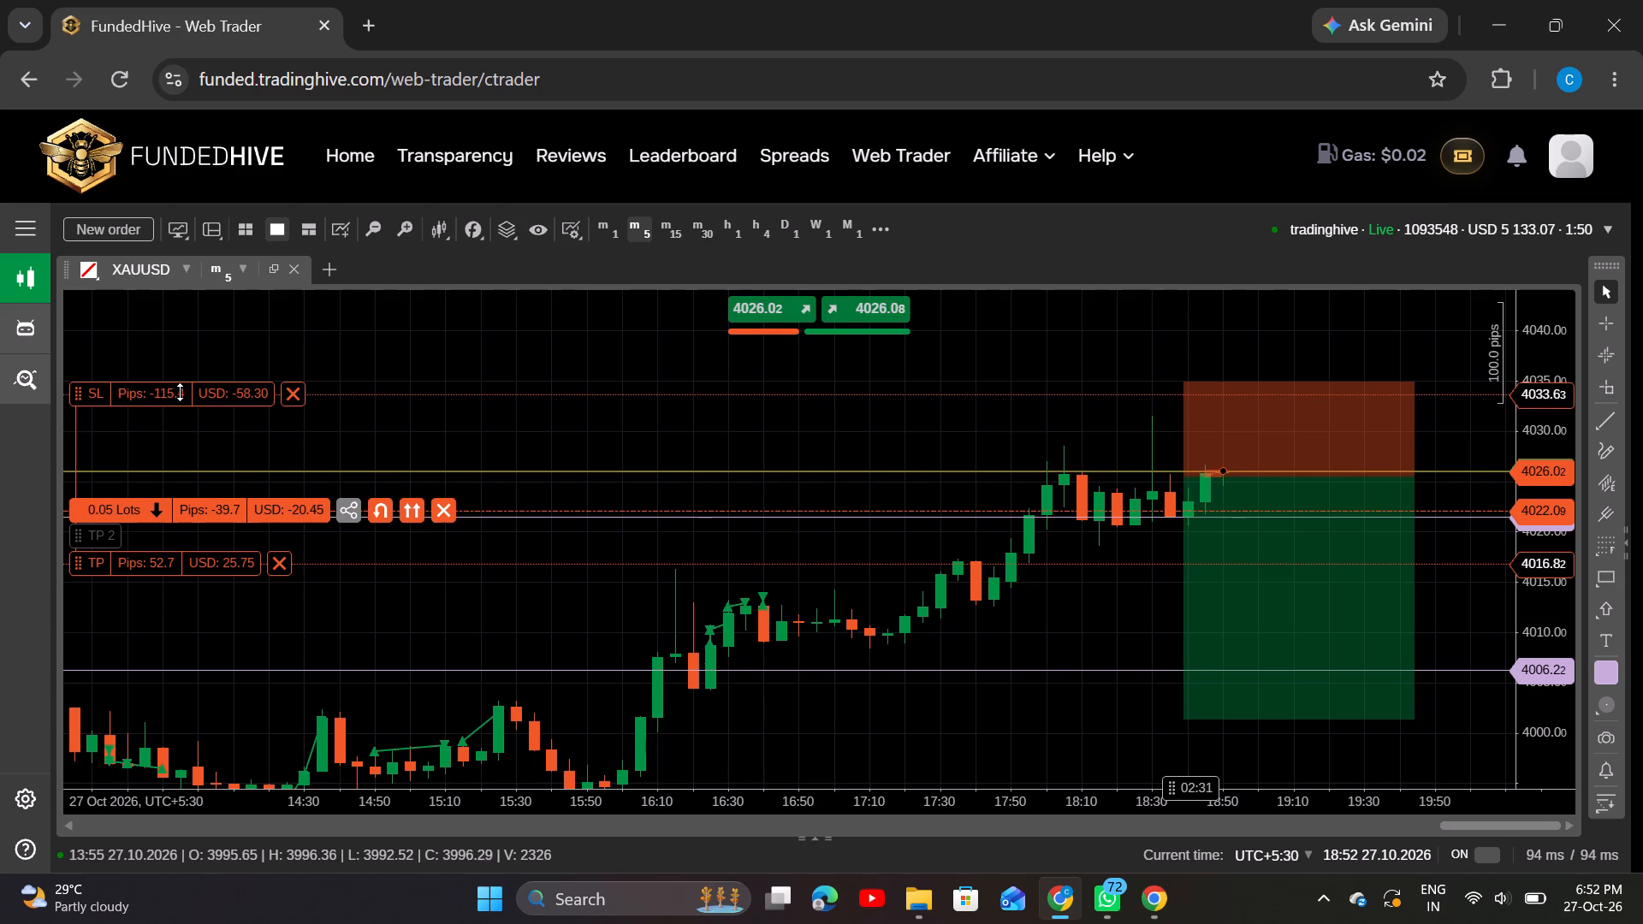
{"action": "left_click_drag", "start_coordinate": [180, 392], "coordinate": [215, 389]}
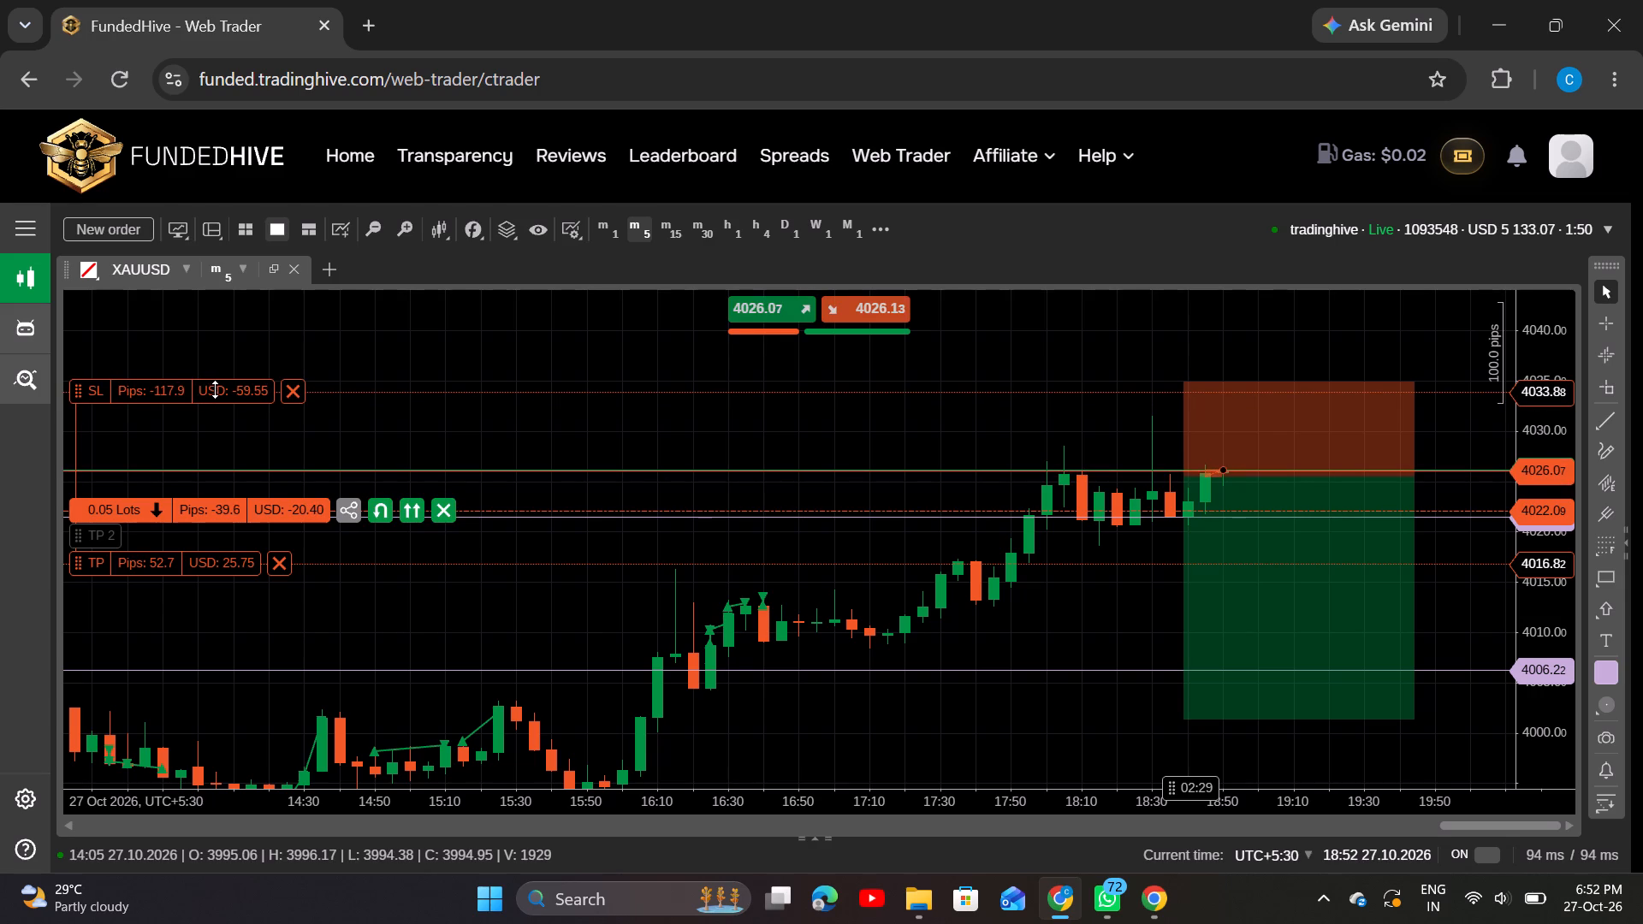
{"action": "left_click_drag", "start_coordinate": [215, 389], "coordinate": [217, 389]}
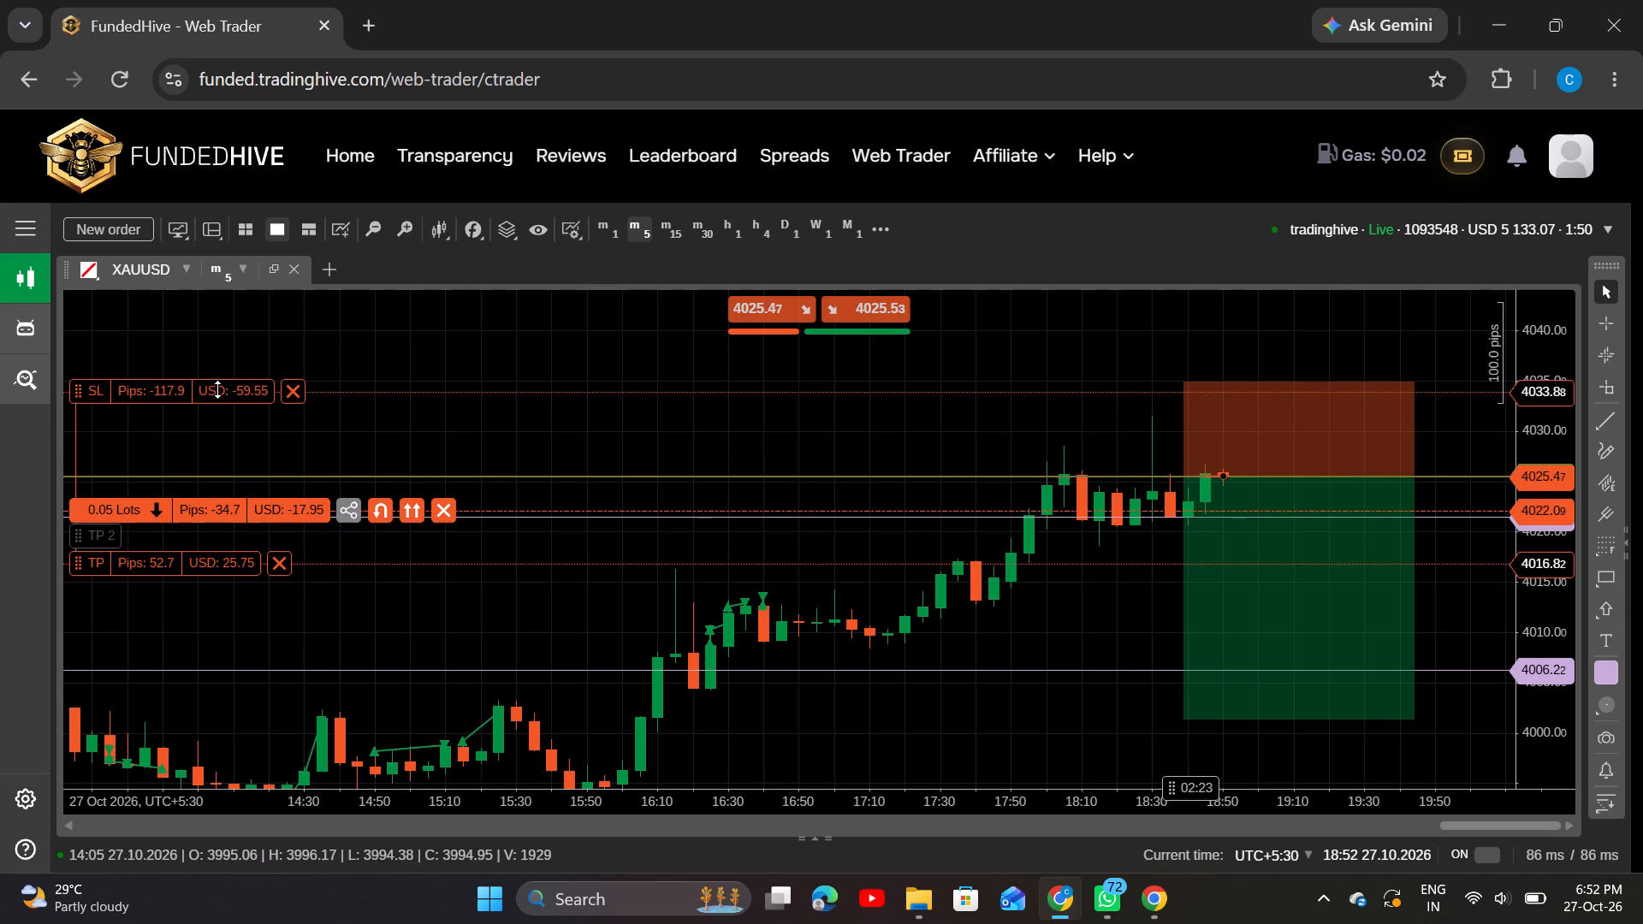
{"action": "left_click_drag", "start_coordinate": [217, 389], "coordinate": [235, 378]}
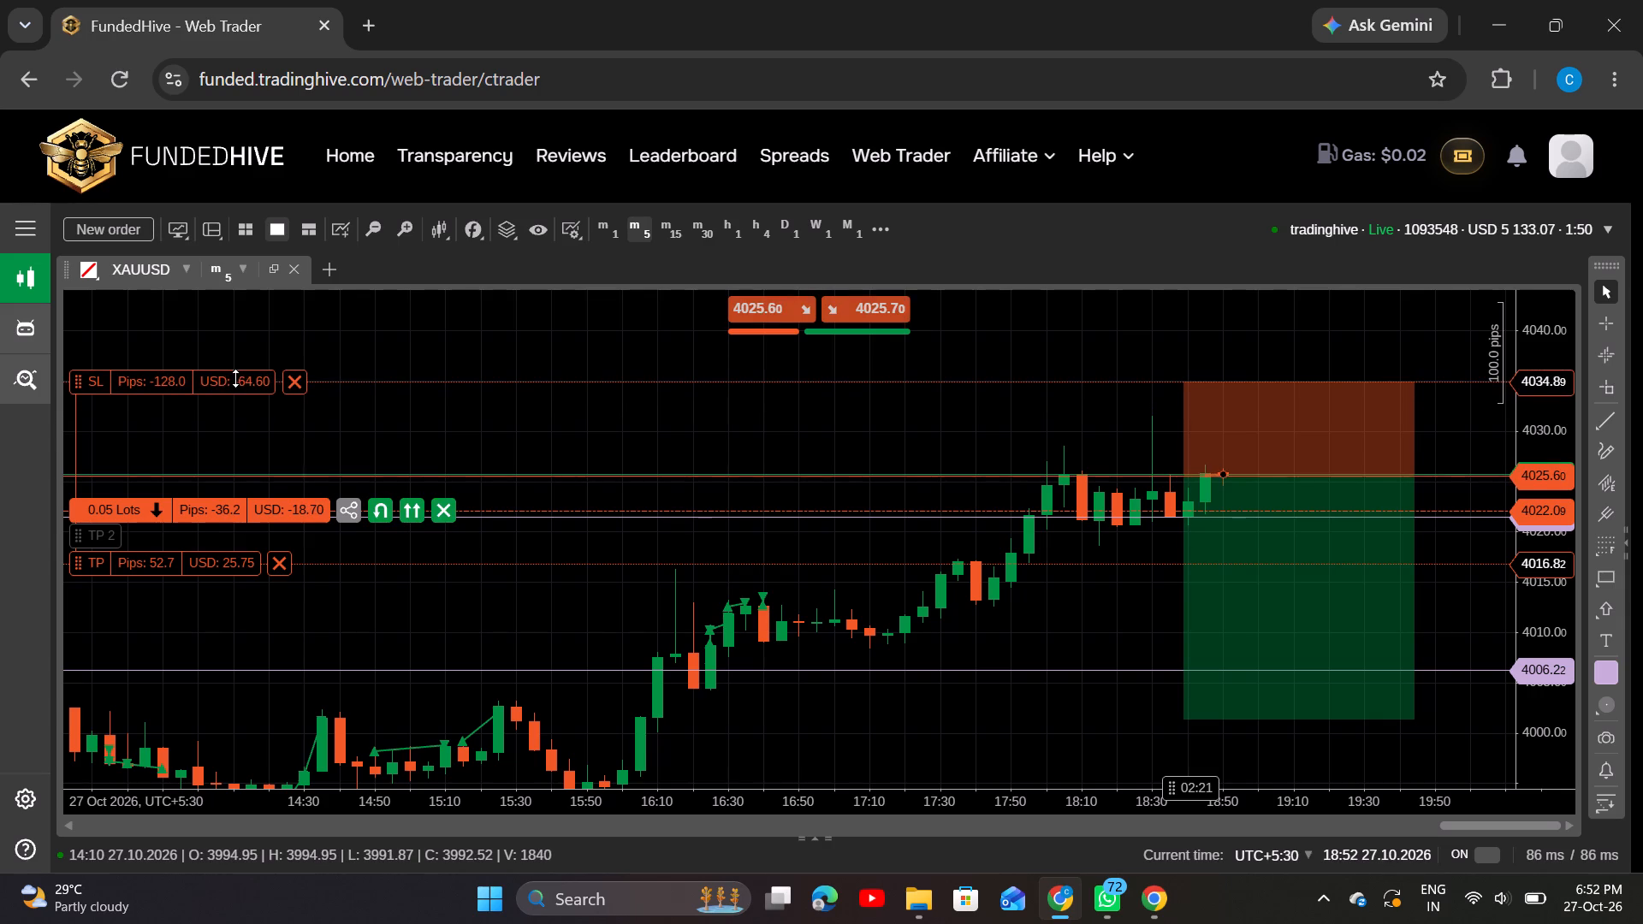
{"action": "left_click_drag", "start_coordinate": [235, 378], "coordinate": [241, 375]}
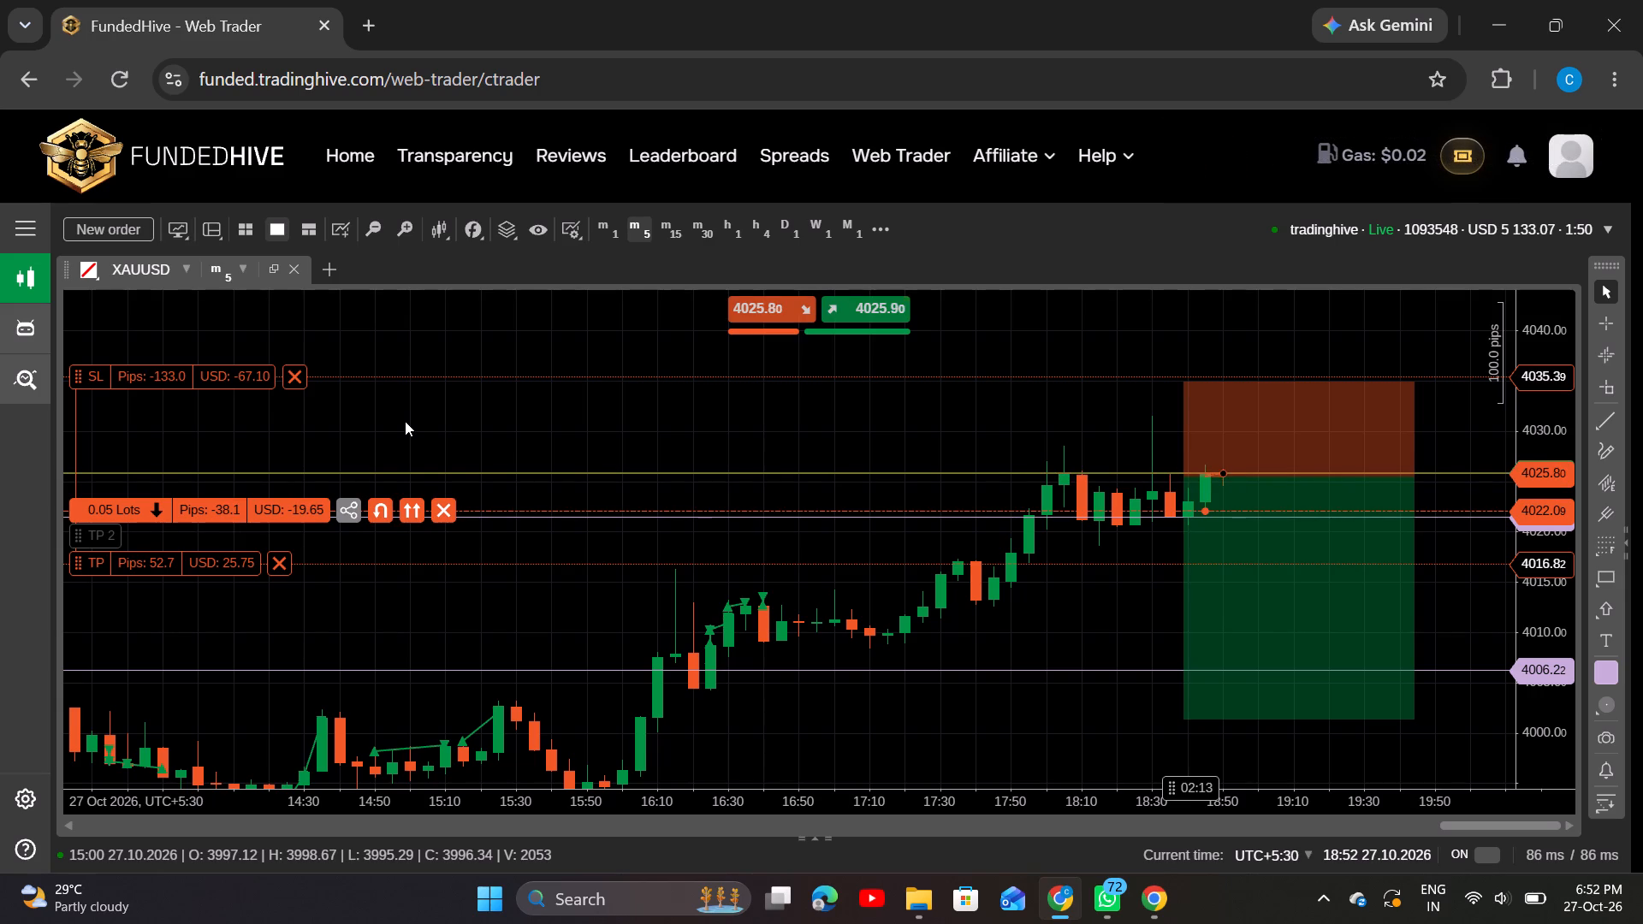
Switch to the TradingView window and examine recent XAUUSD one-minute price action around the horizontal levels, comparing it with the web trader chart.
{"action": "key", "text": "alt+Tab"}
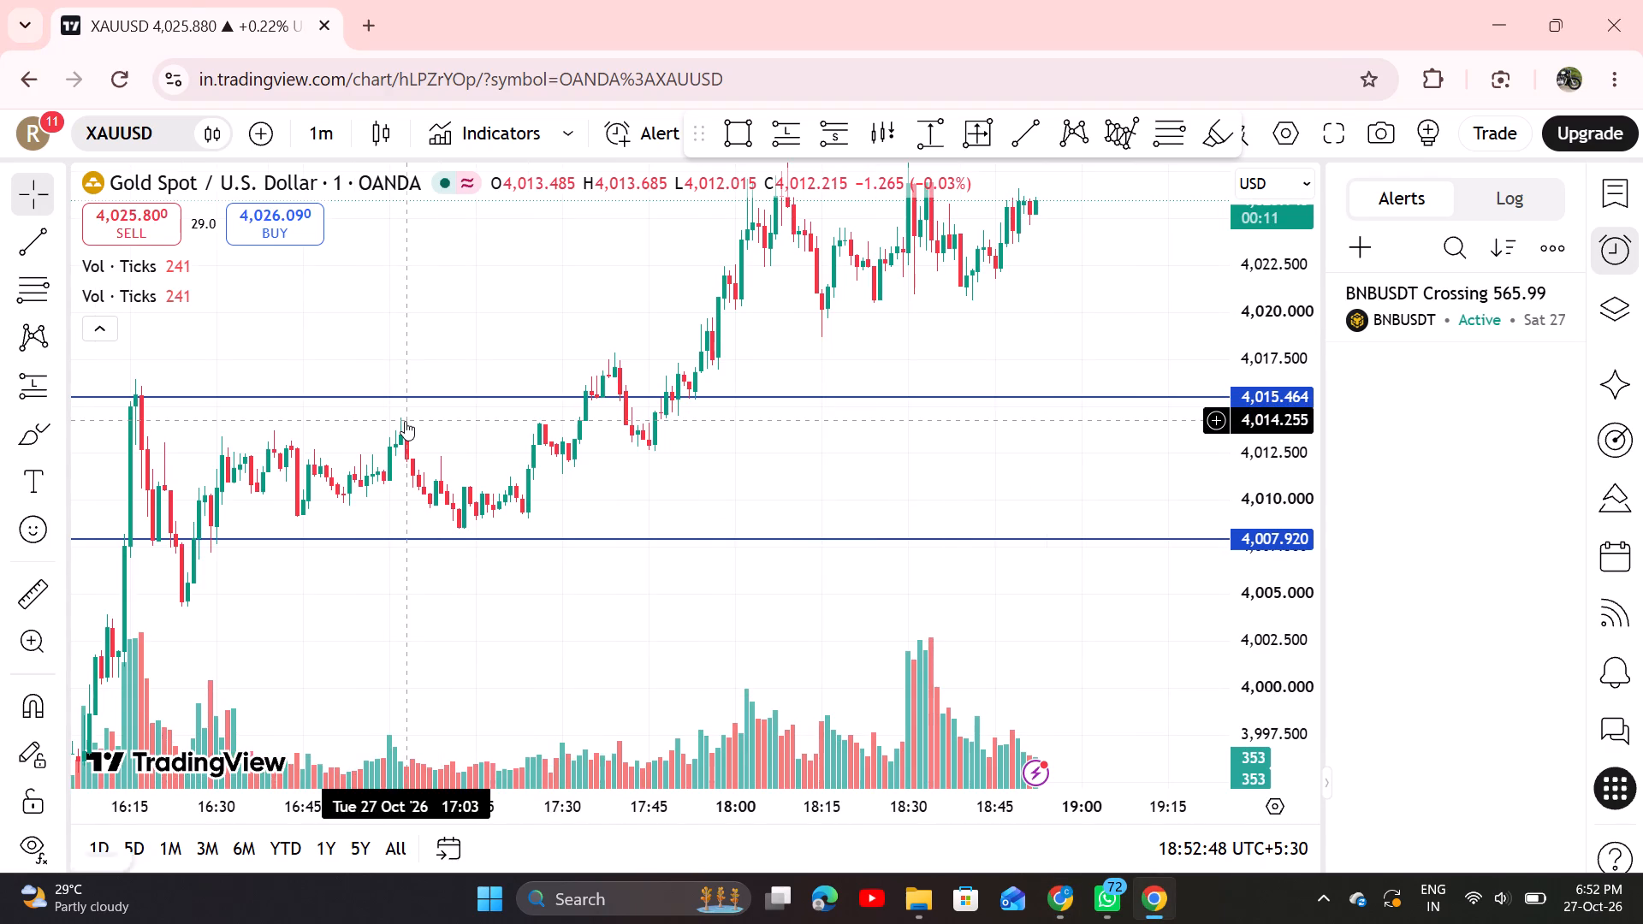
{"action": "left_click_drag", "start_coordinate": [538, 295], "coordinate": [414, 403]}
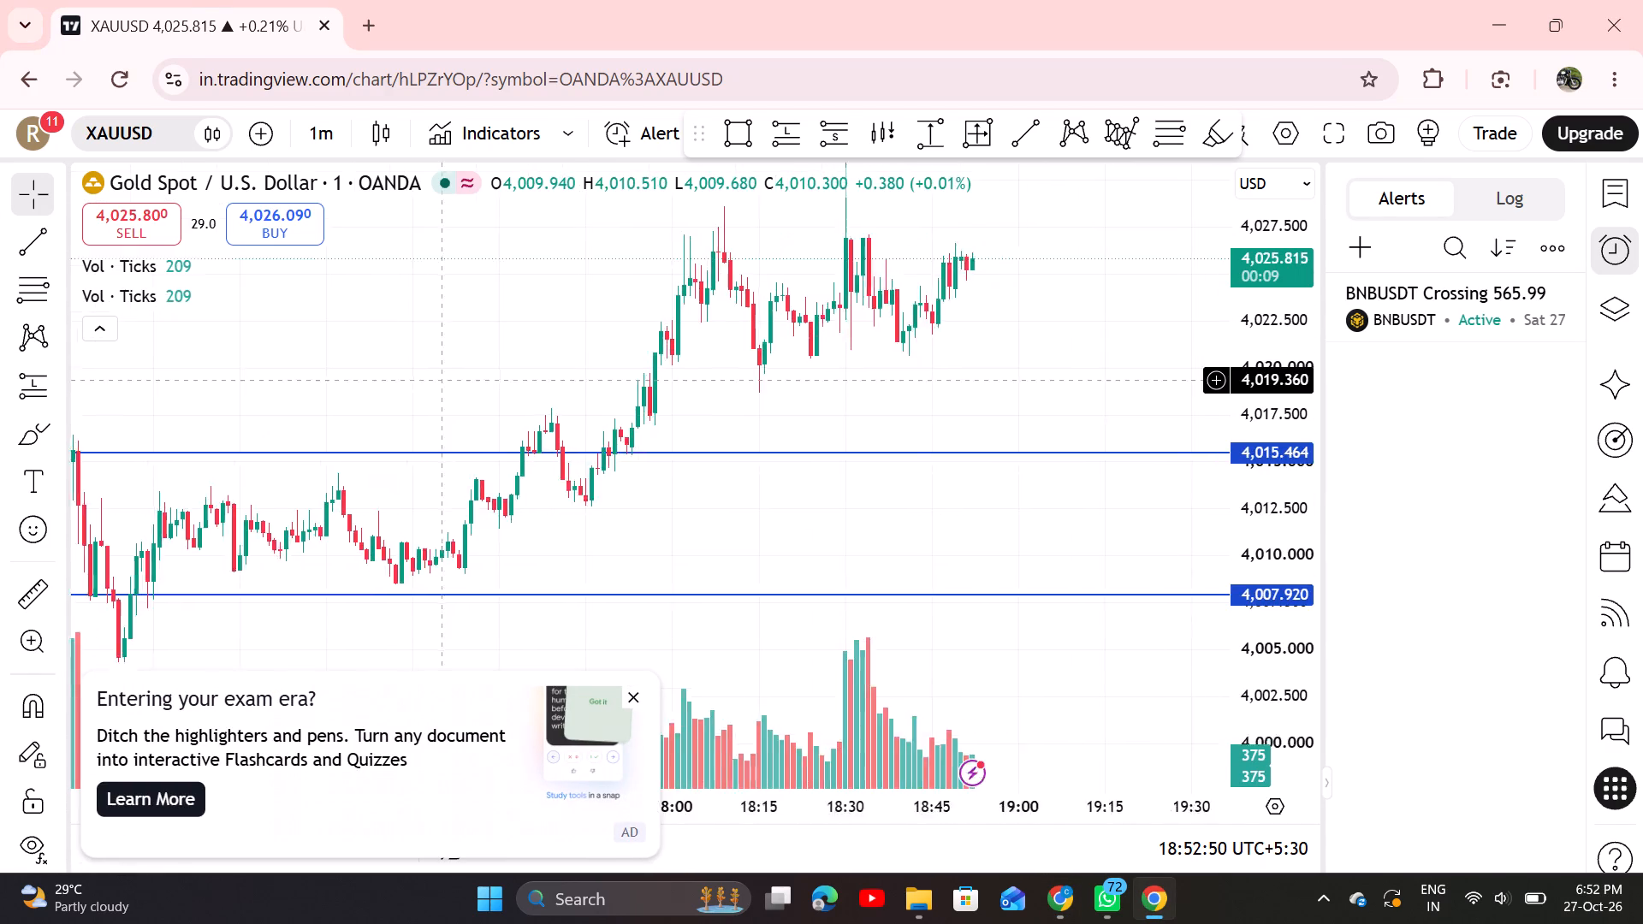
{"action": "left_click_drag", "start_coordinate": [414, 403], "coordinate": [354, 443]}
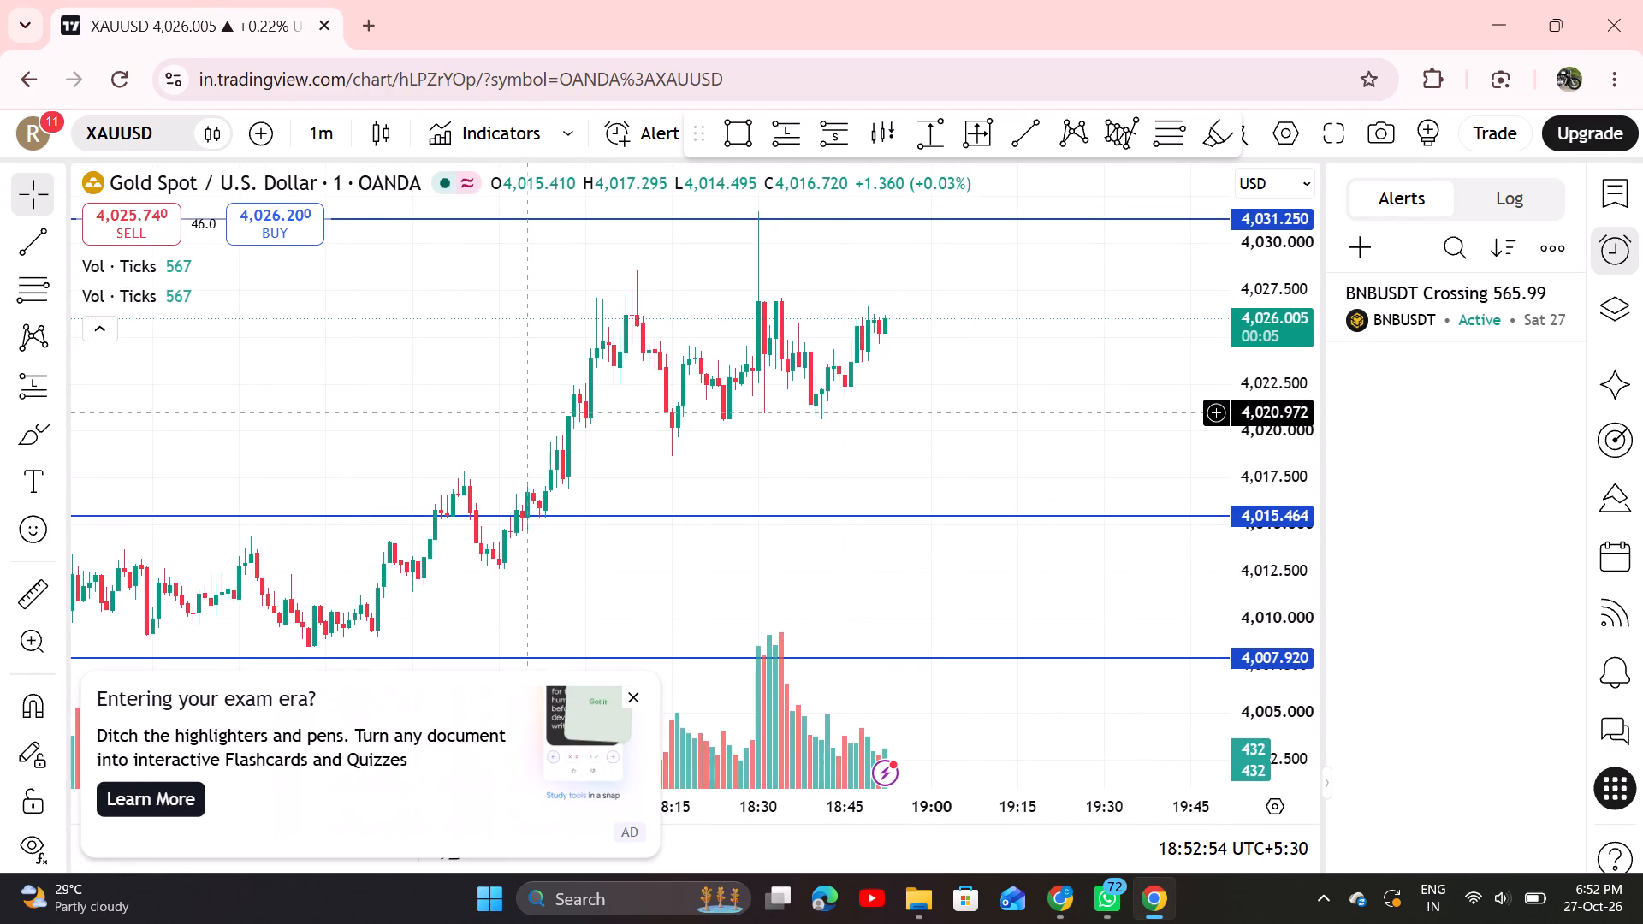
{"action": "left_click_drag", "start_coordinate": [381, 409], "coordinate": [826, 356]}
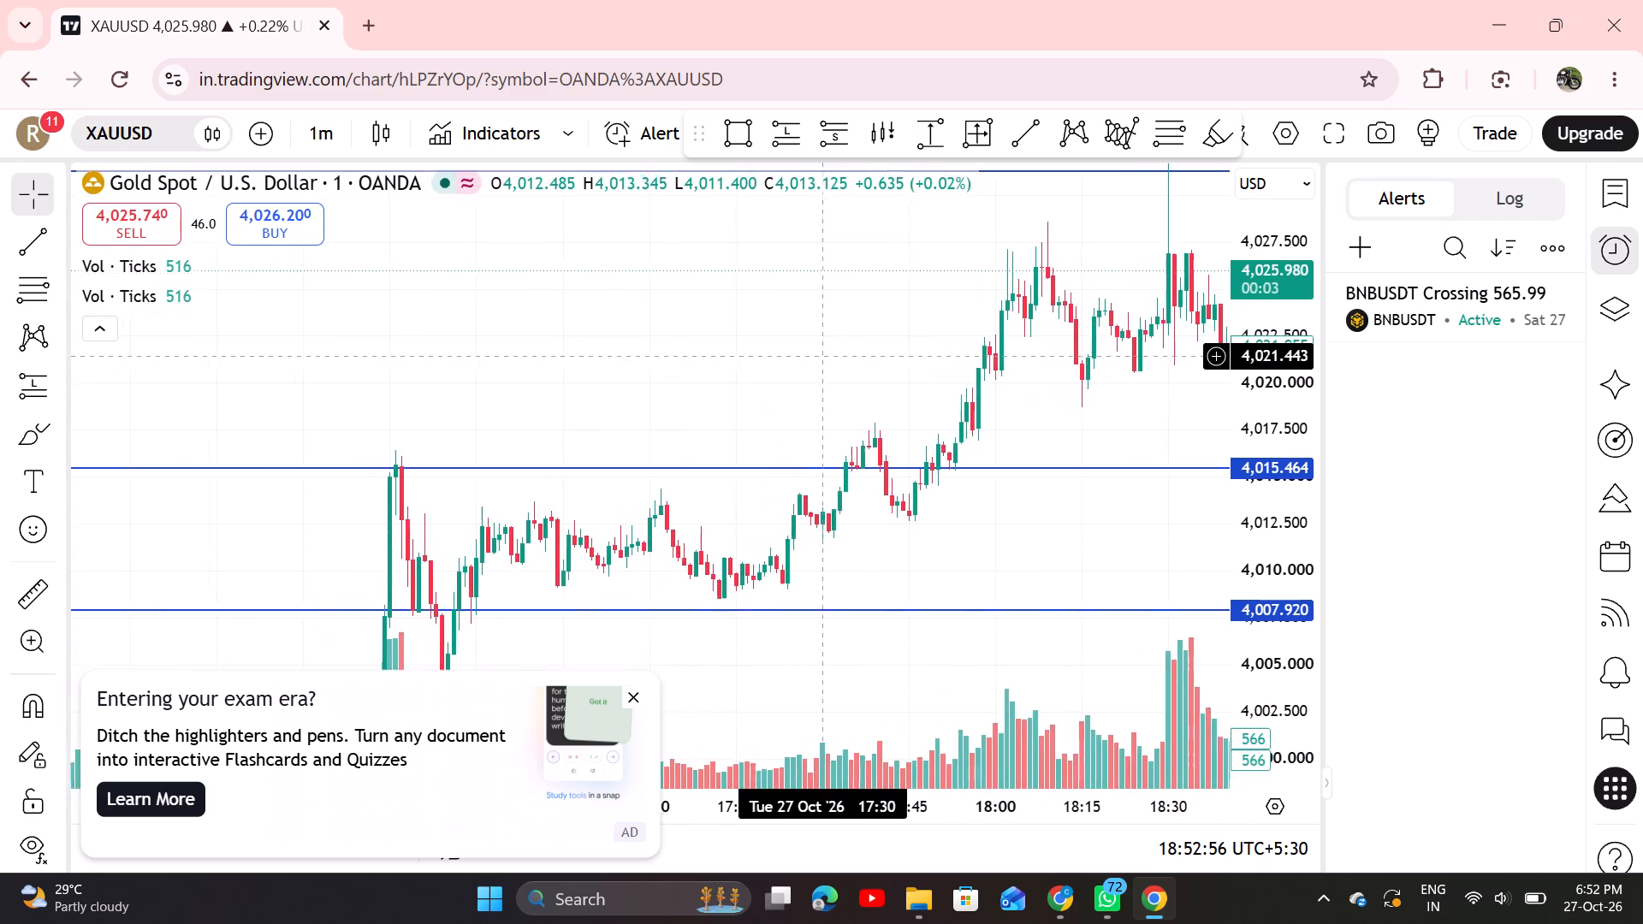
{"action": "left_click_drag", "start_coordinate": [826, 356], "coordinate": [728, 292]}
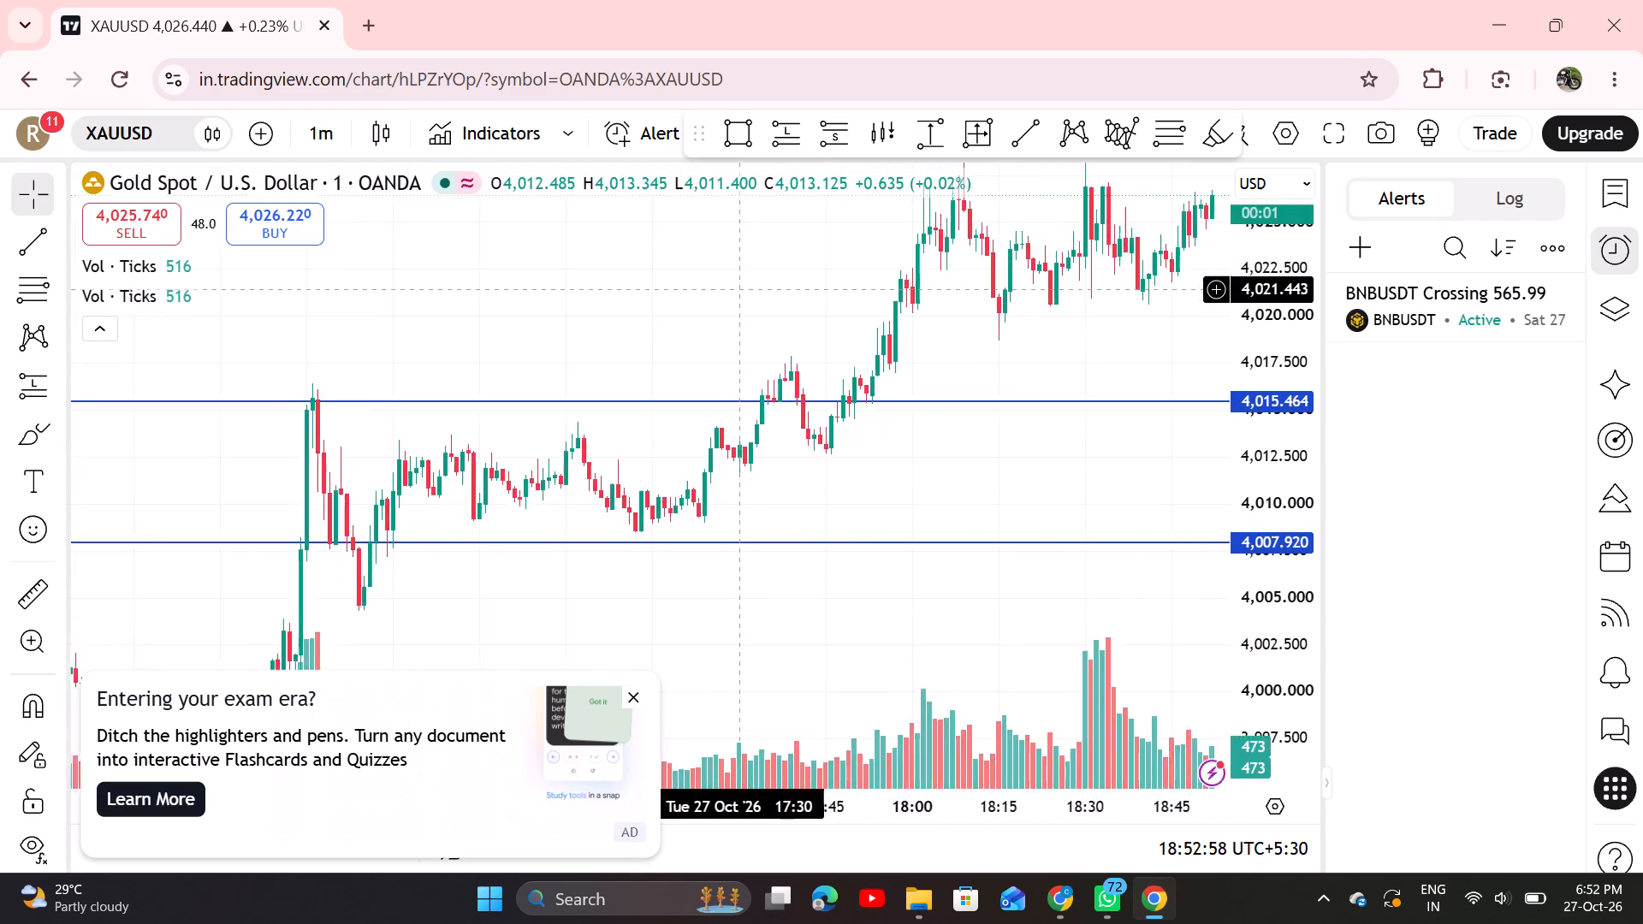
{"action": "left_click_drag", "start_coordinate": [728, 292], "coordinate": [464, 381]}
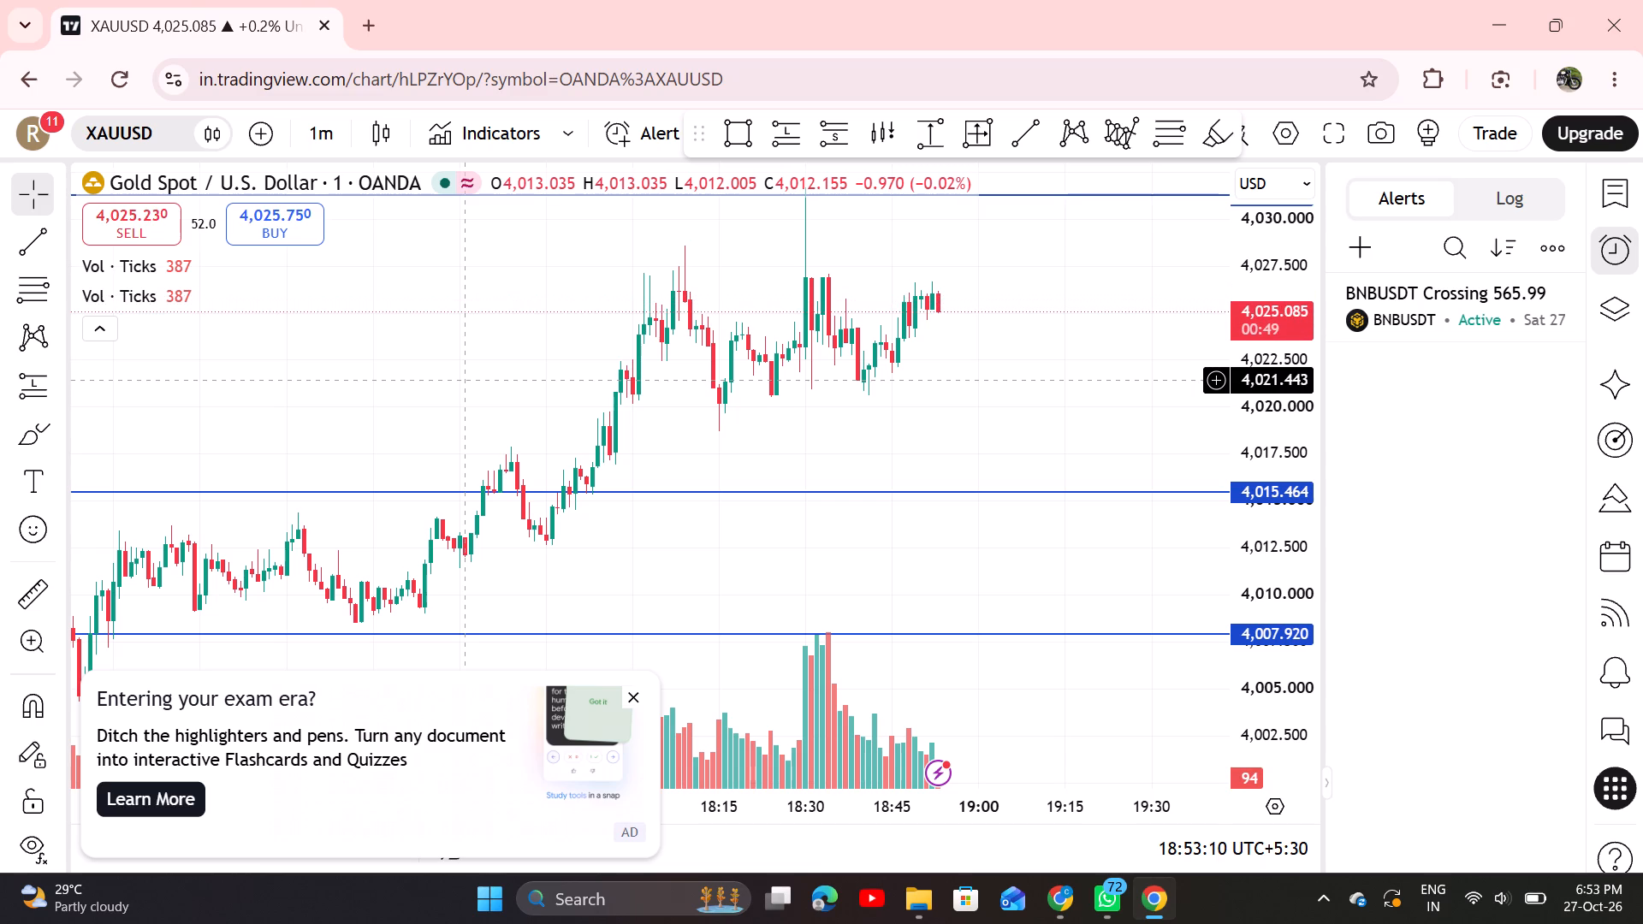
{"action": "key", "text": "alt+Tab"}
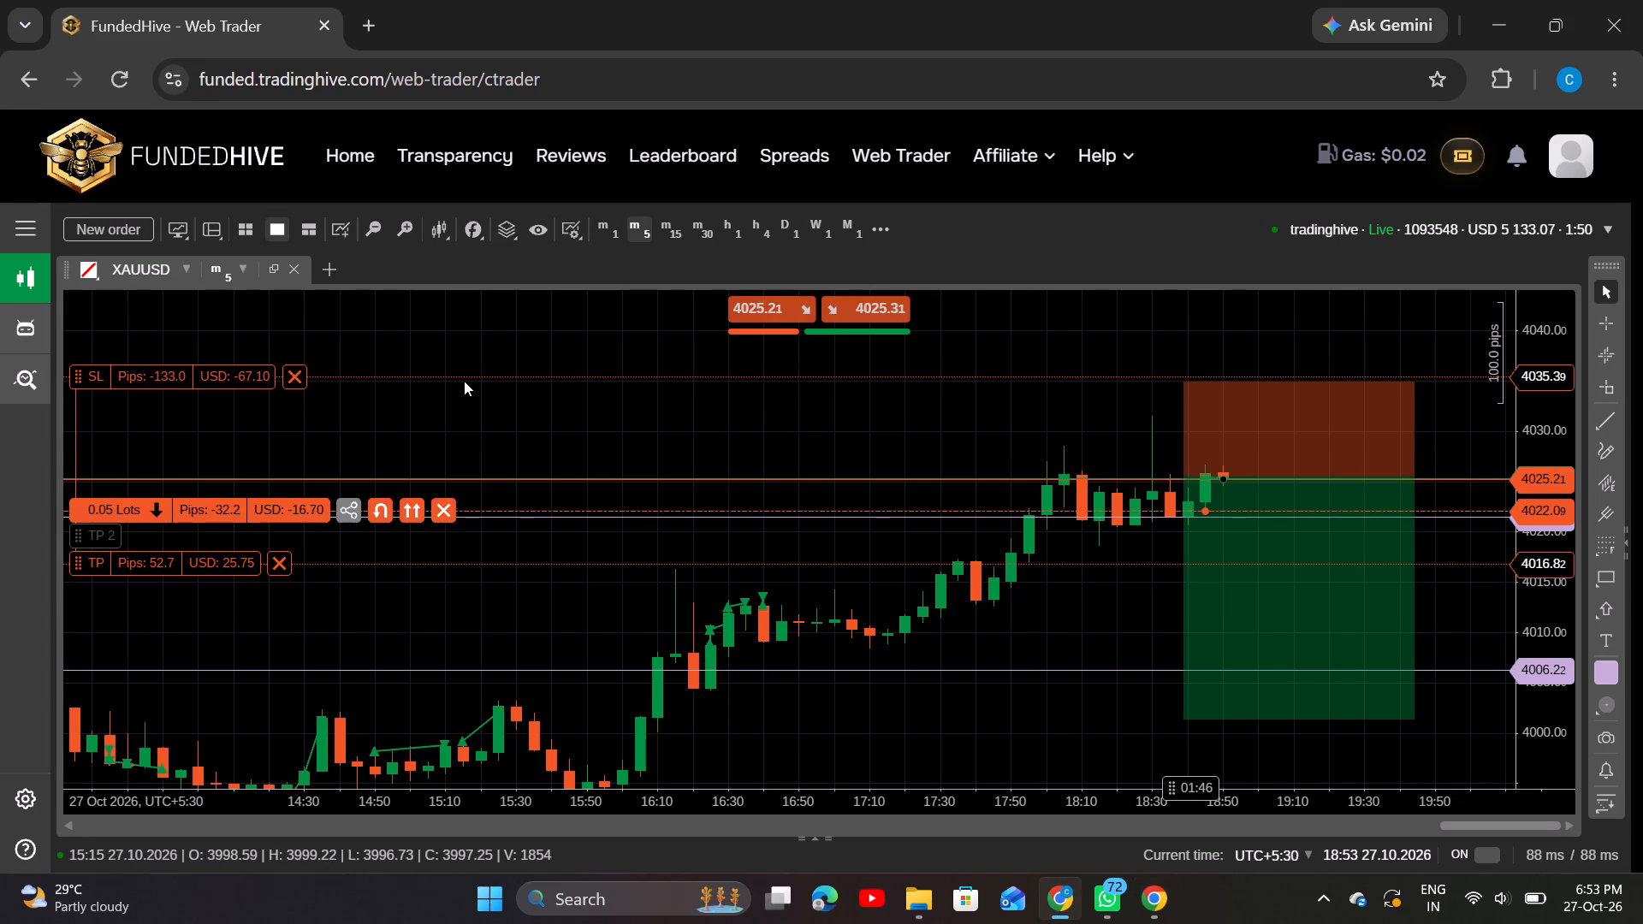
{"action": "key", "text": "alt+Tab"}
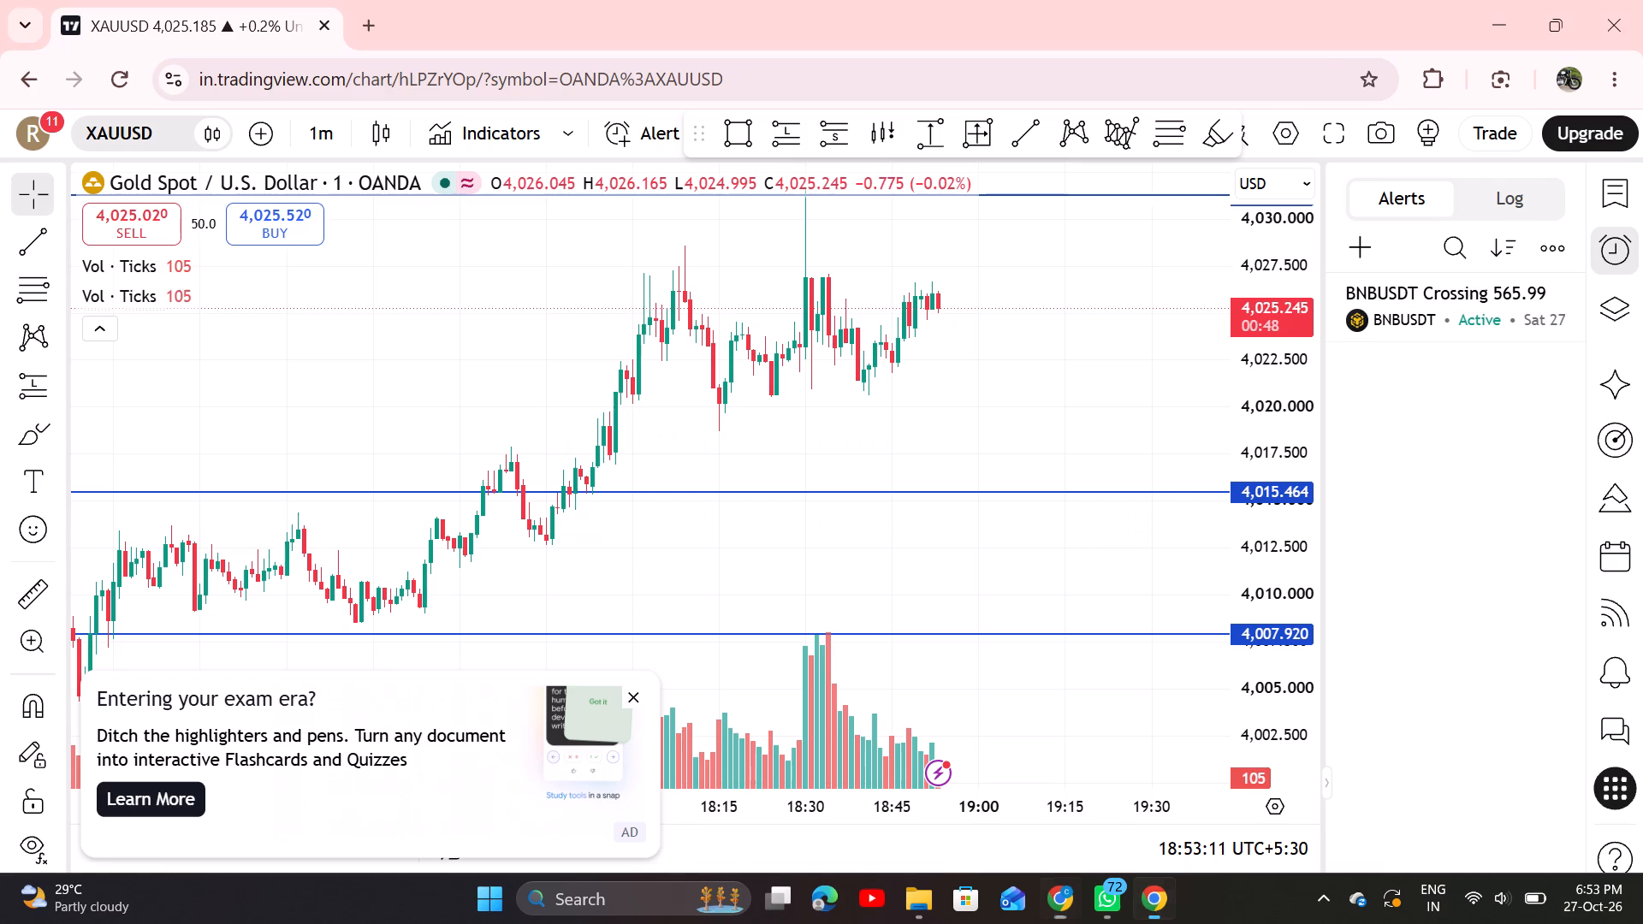
Switch between the FundedHive web trader and TradingView windows to compare the open XAUUSD sell position with the one-minute chart.
{"action": "key", "text": "alt+Tab"}
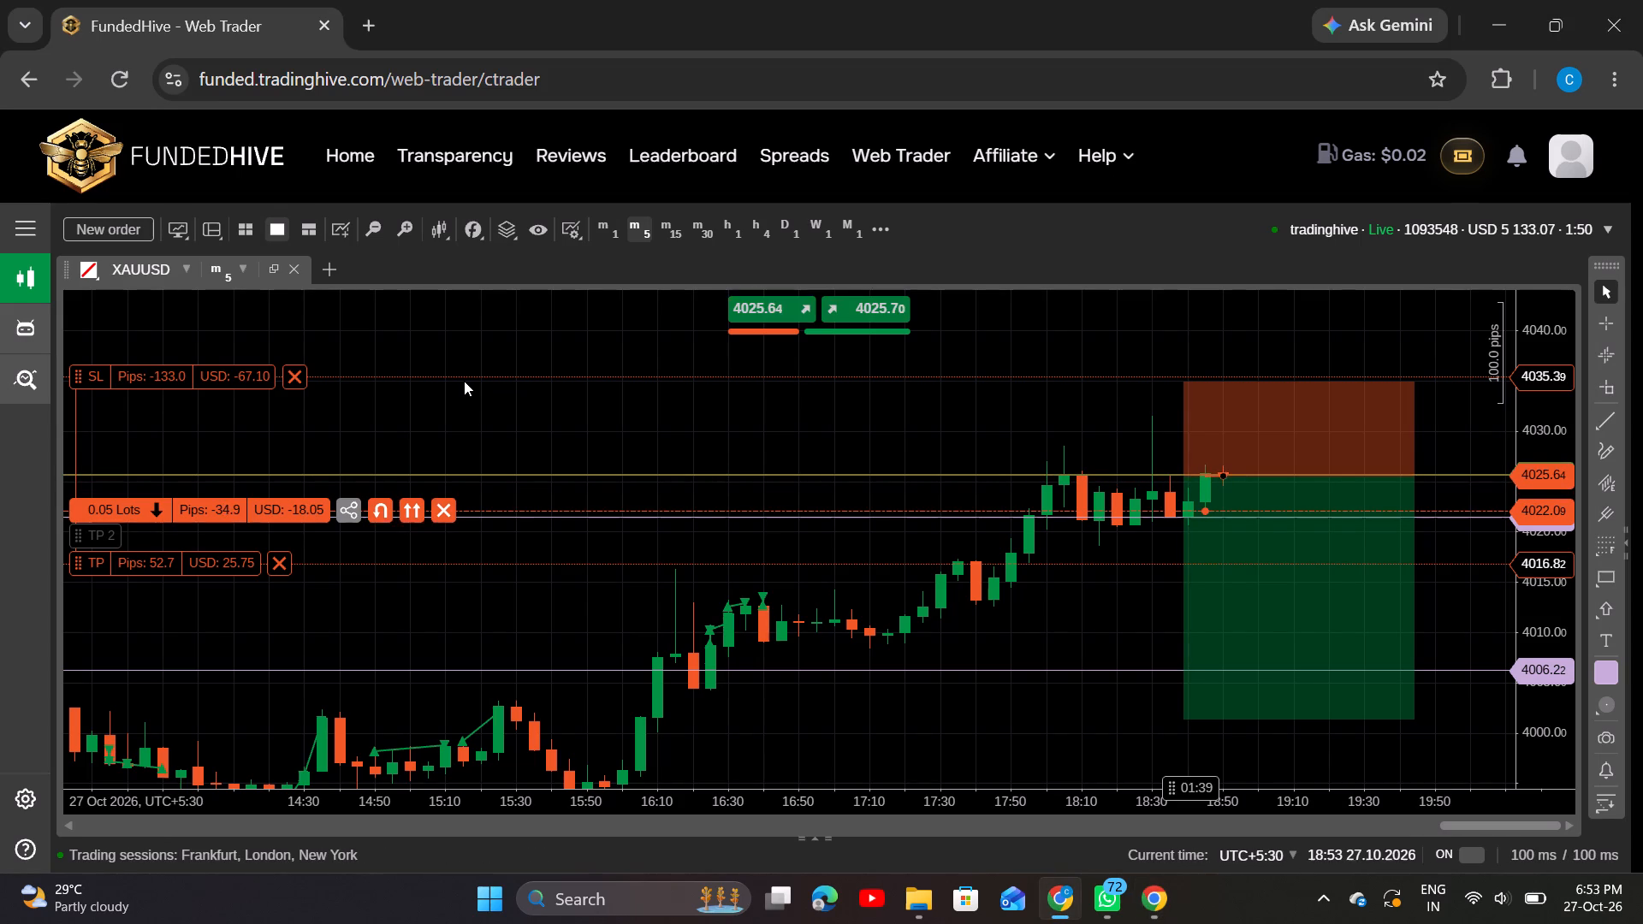
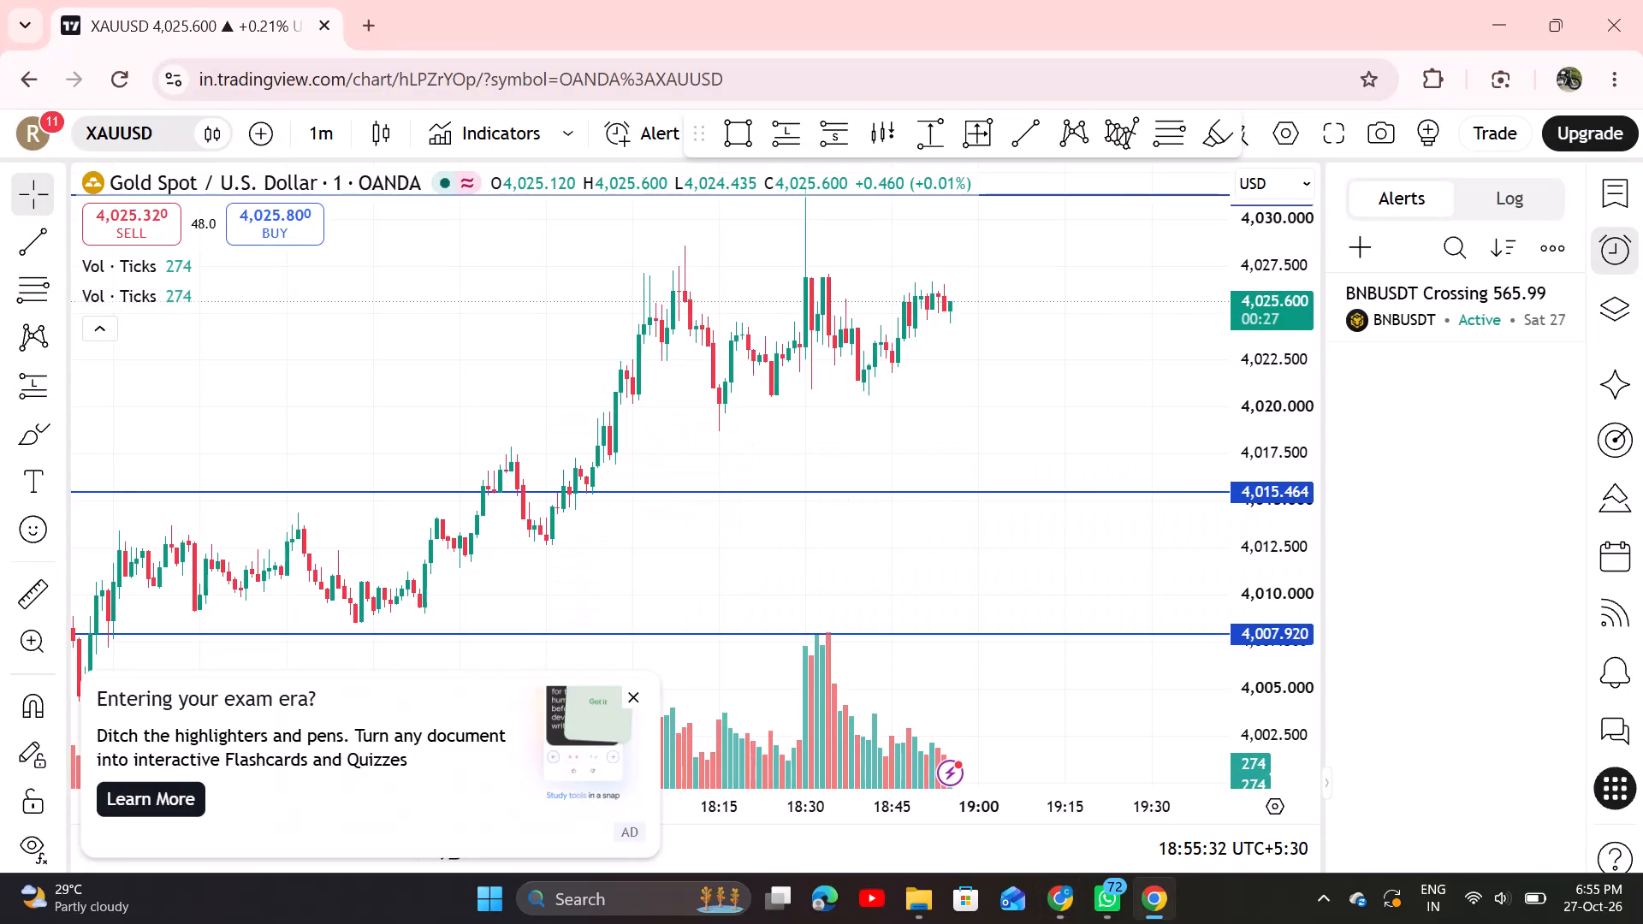
Switch back to the FundedHive web trader window with the XAUUSD five-minute chart and the open 0.05-lot sell position.
{"action": "key", "text": "alt+Tab"}
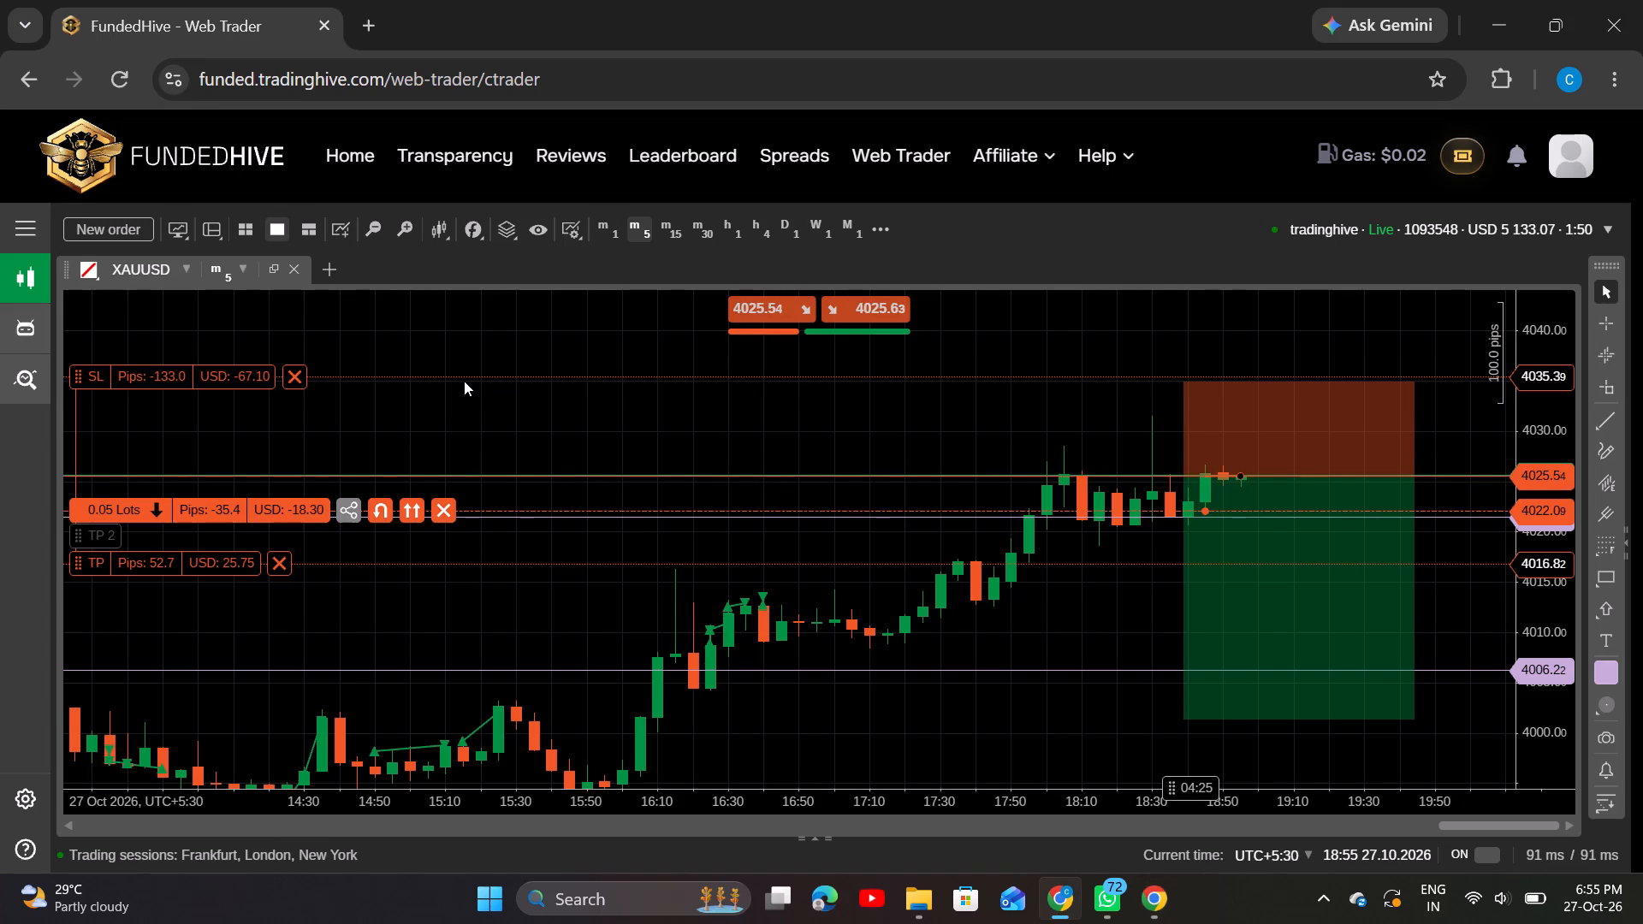
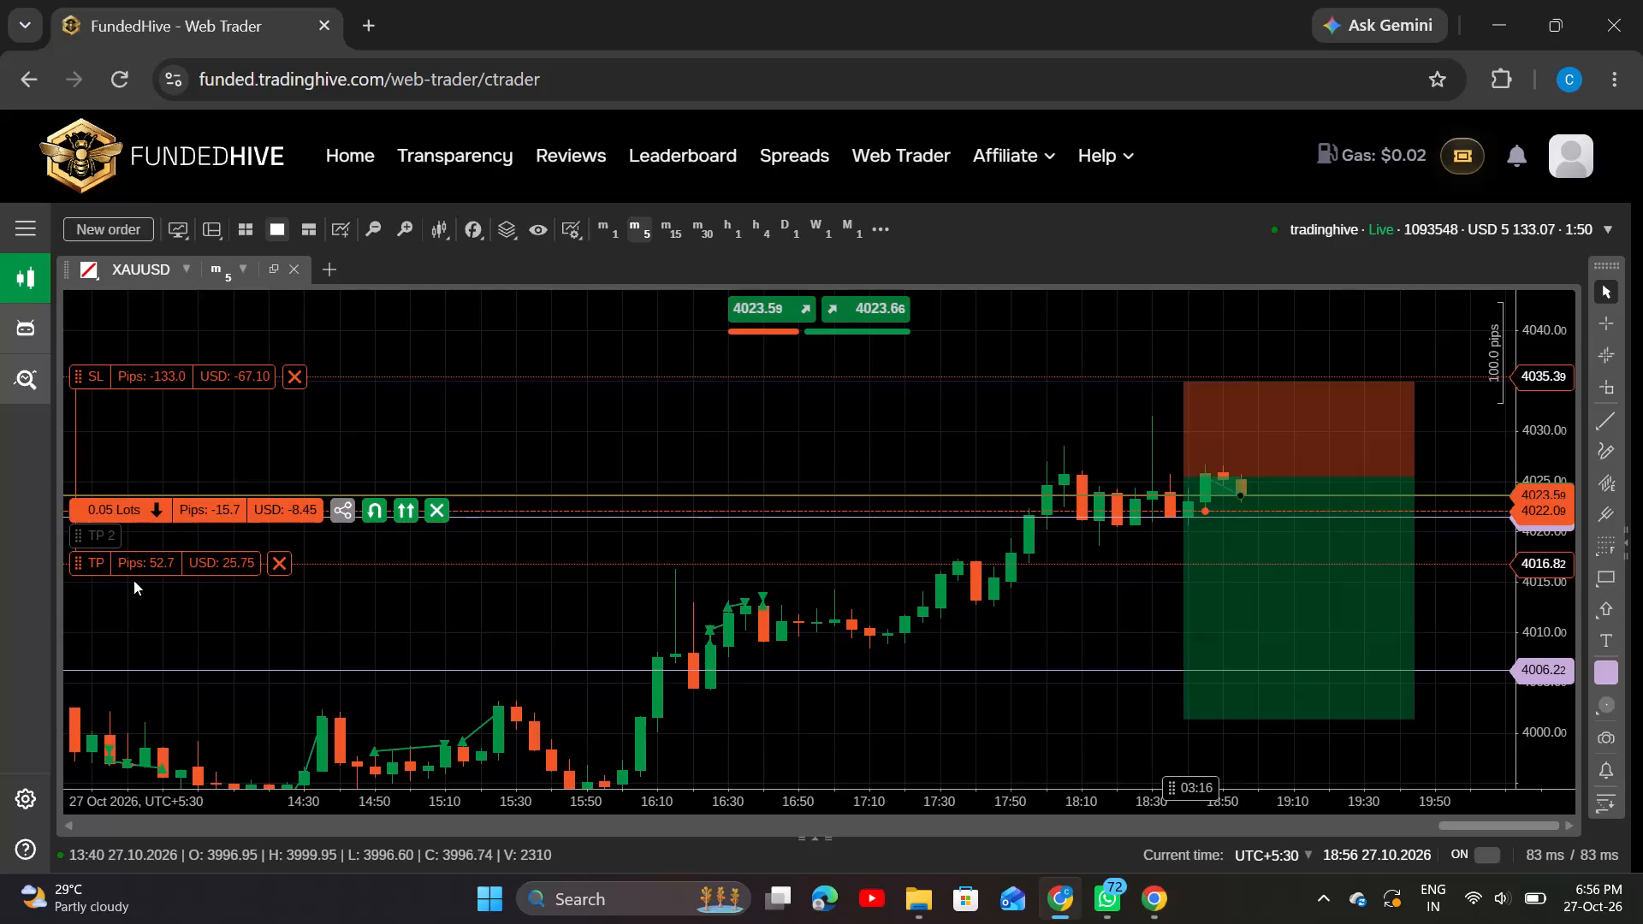
Move the take profit of the 0.05-lot XAUUSD sell position to about 4016.95, for a target of about 51.4 pips.
{"action": "left_click_drag", "start_coordinate": [145, 566], "coordinate": [176, 733]}
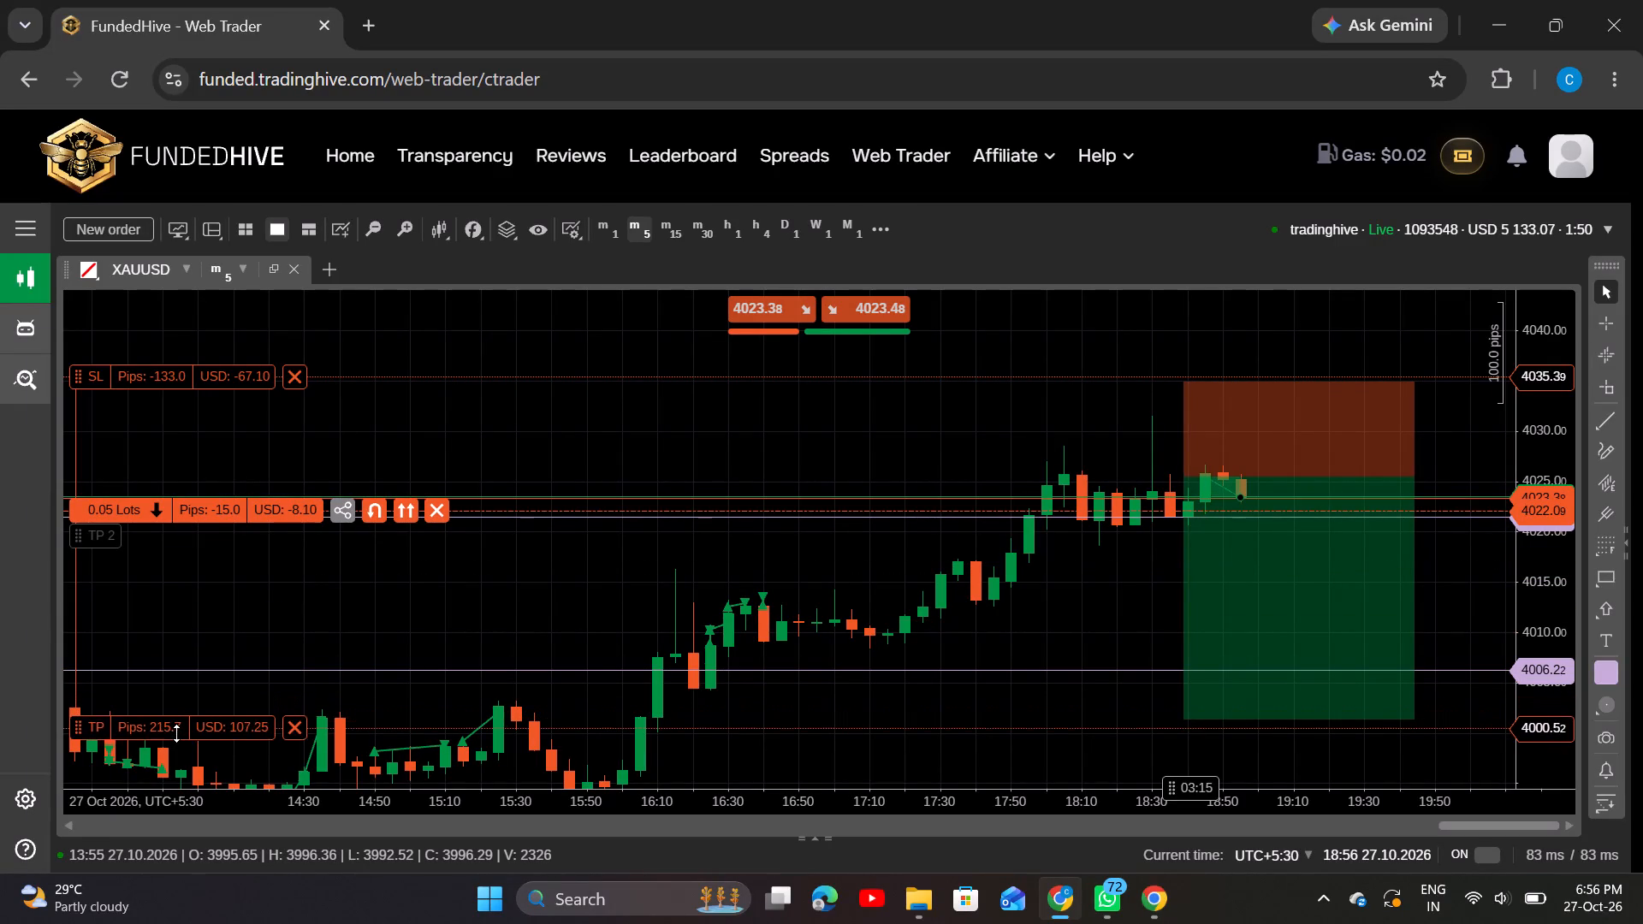
{"action": "left_click_drag", "start_coordinate": [176, 733], "coordinate": [196, 709]}
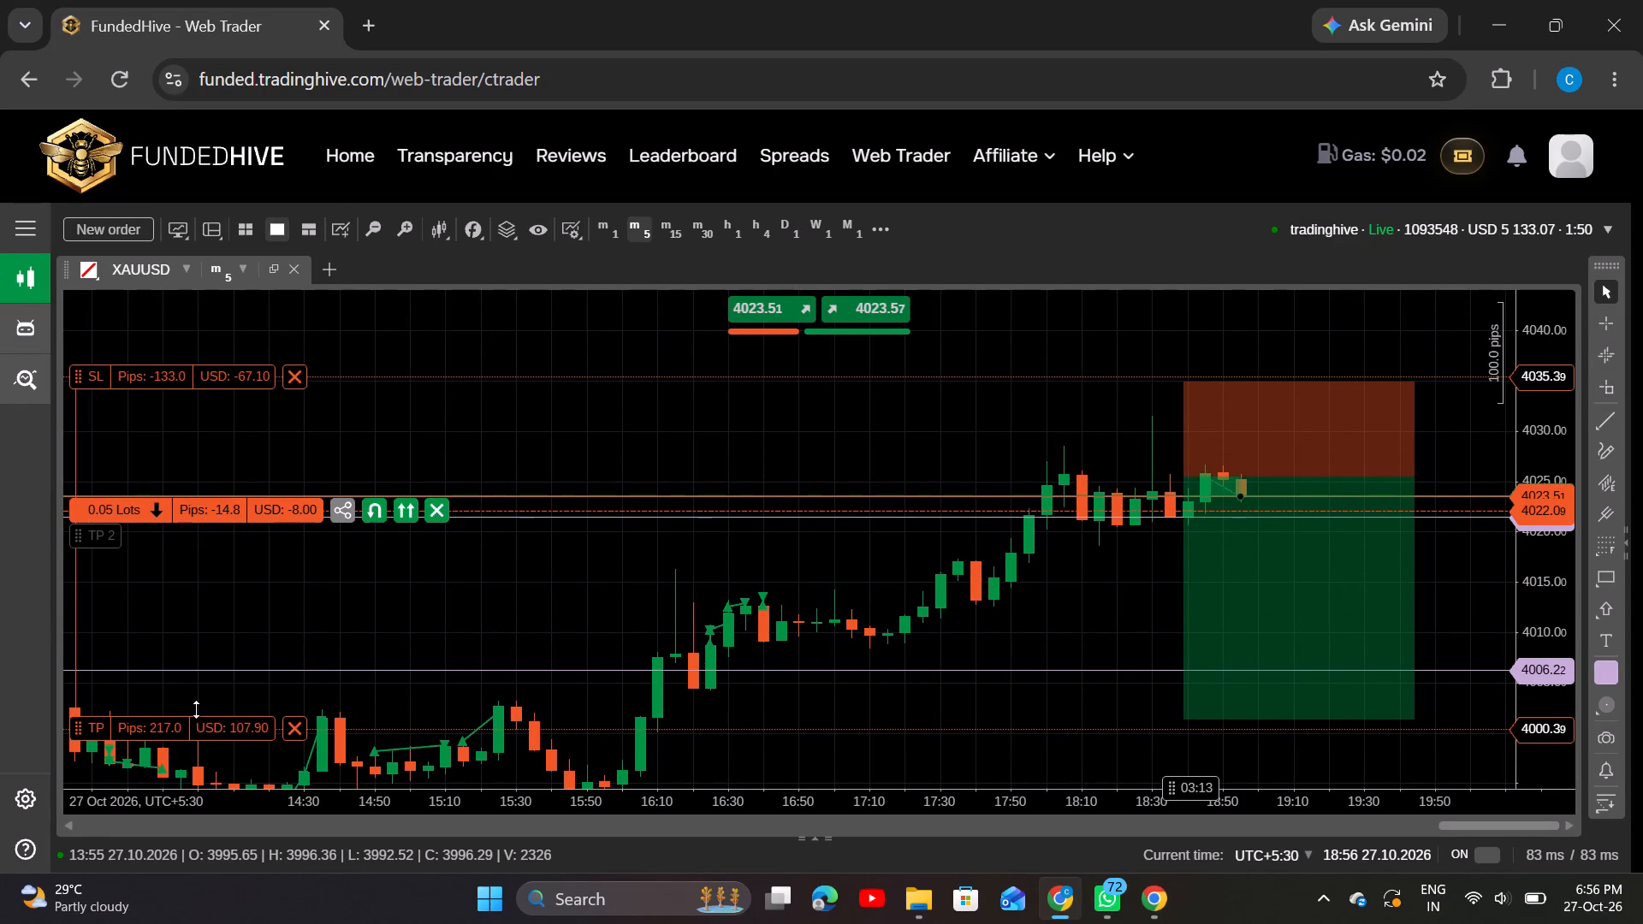
{"action": "left_click_drag", "start_coordinate": [196, 709], "coordinate": [187, 626]}
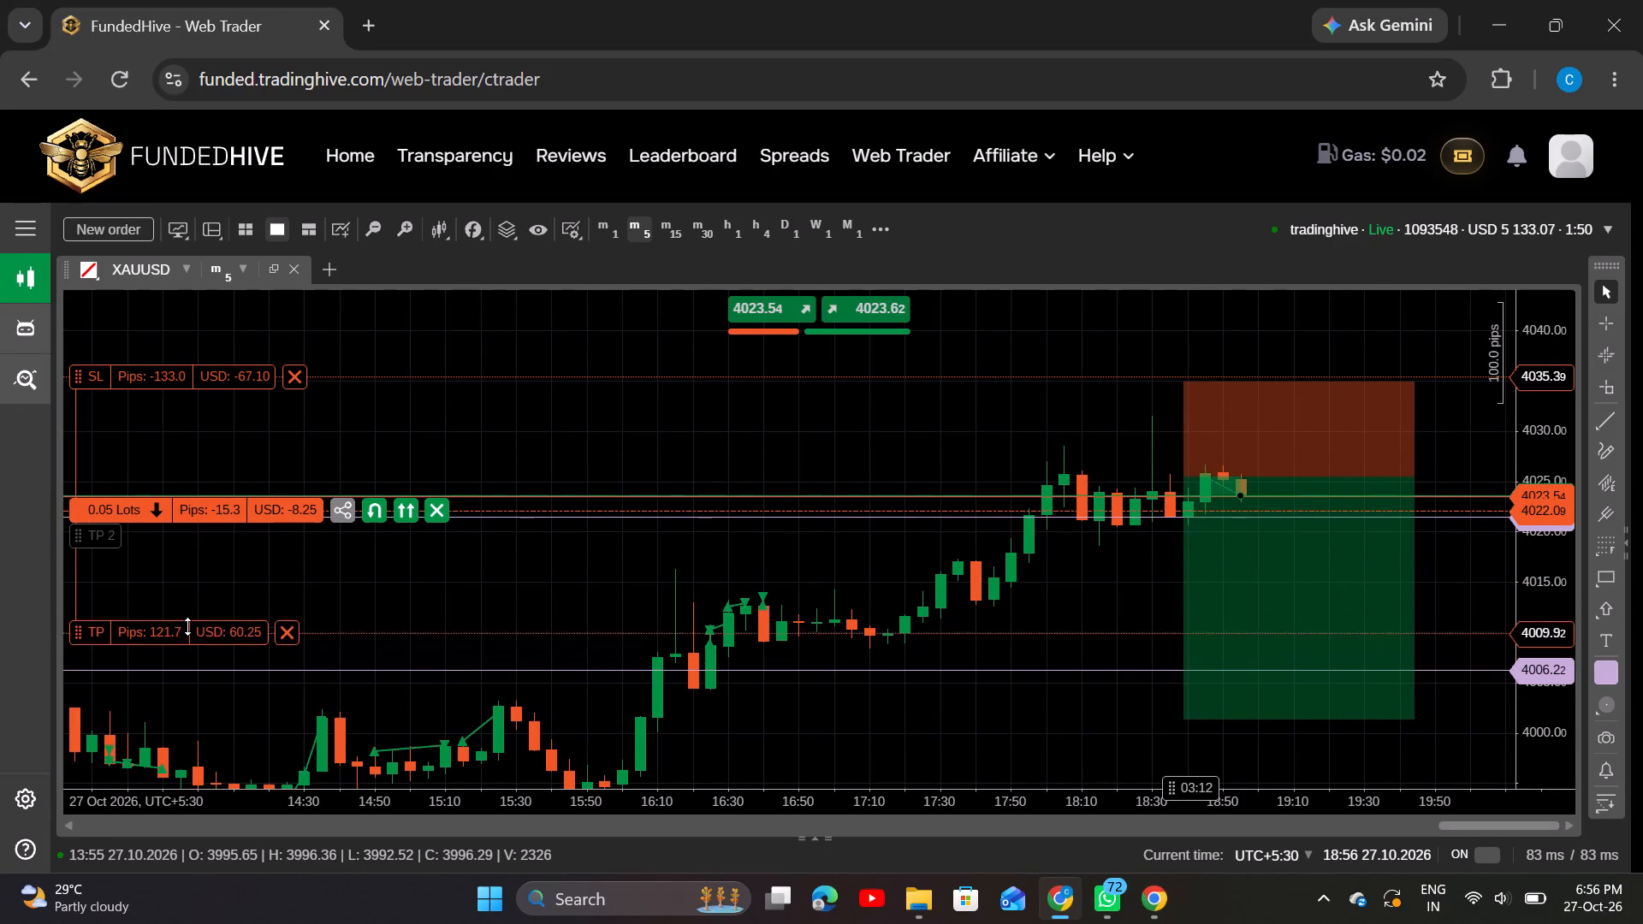
{"action": "left_click_drag", "start_coordinate": [187, 626], "coordinate": [219, 572]}
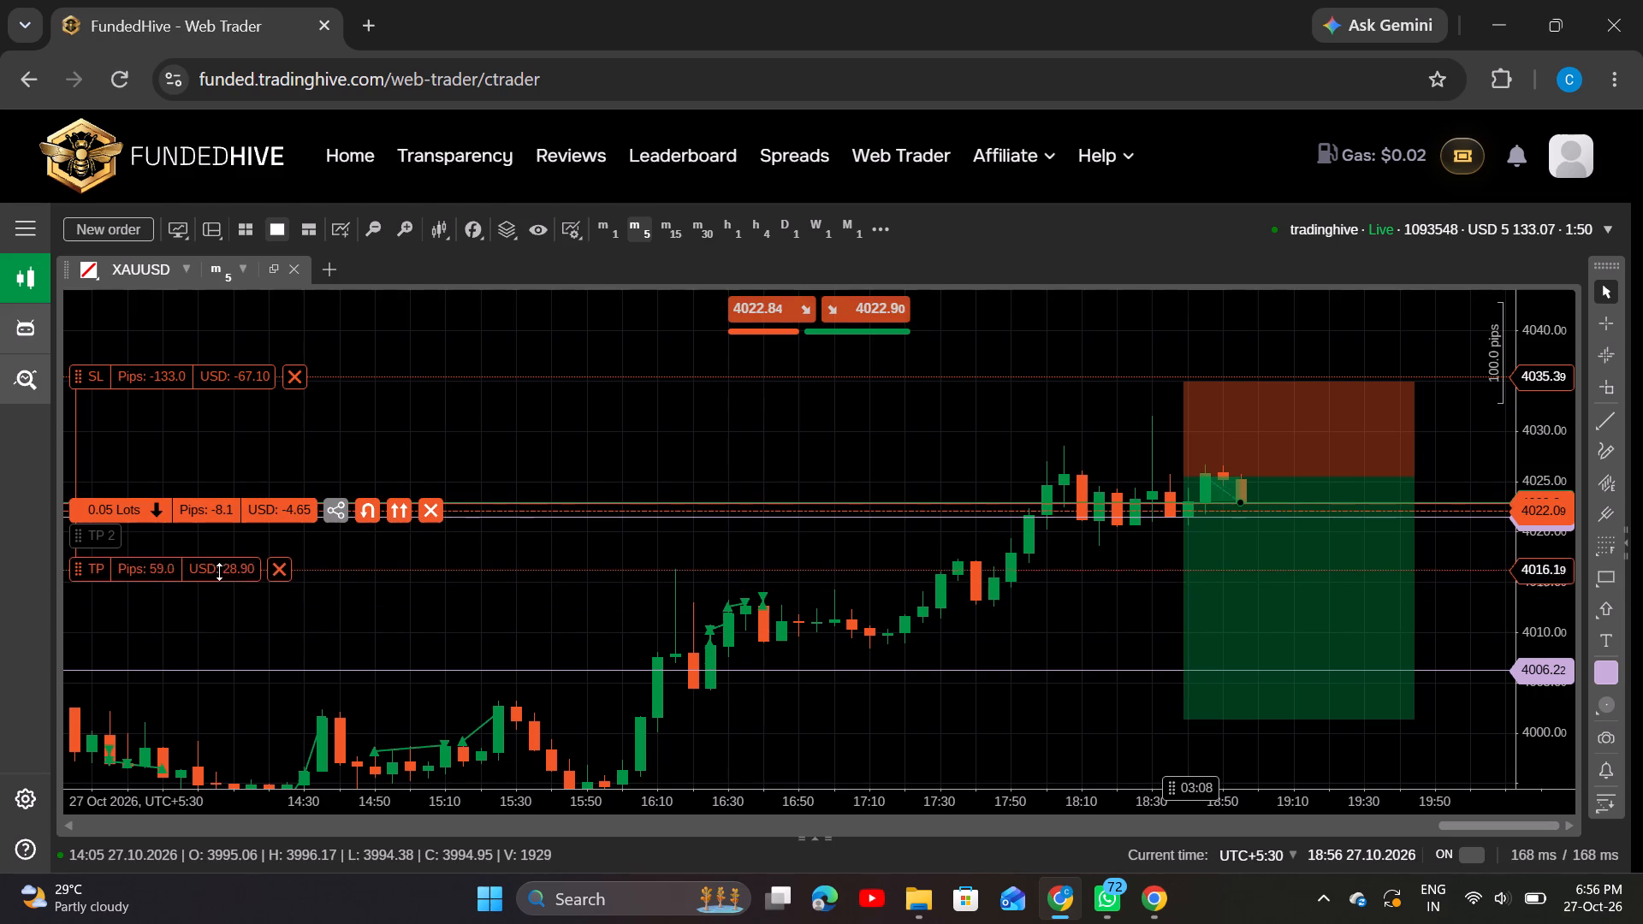
{"action": "left_click_drag", "start_coordinate": [219, 572], "coordinate": [223, 567]}
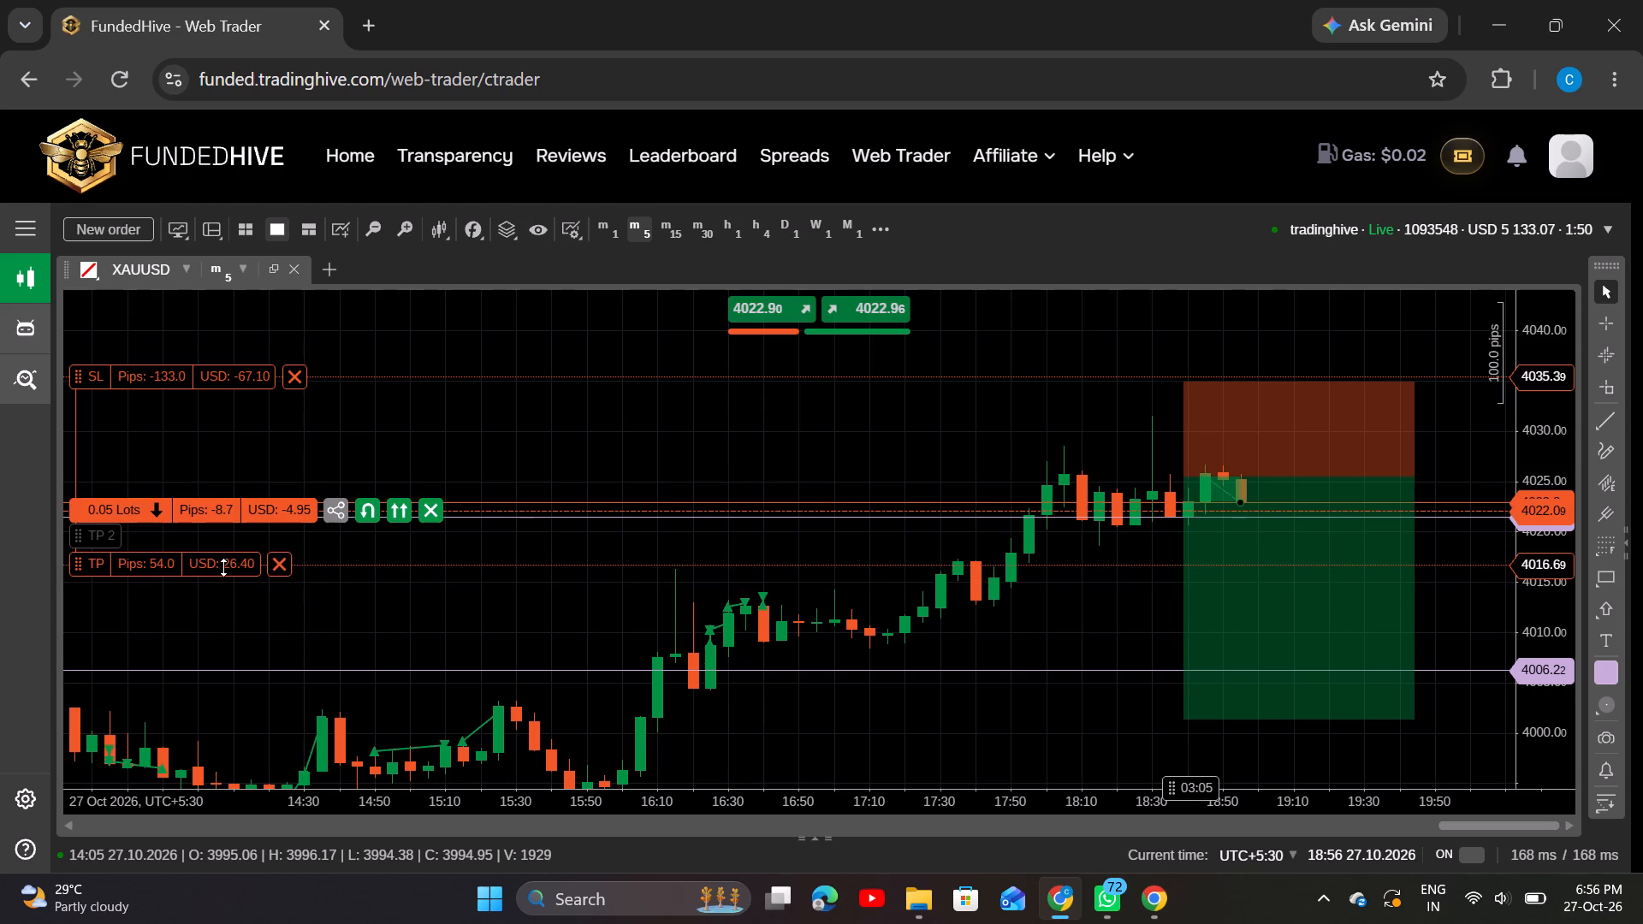
{"action": "left_click_drag", "start_coordinate": [223, 567], "coordinate": [228, 565]}
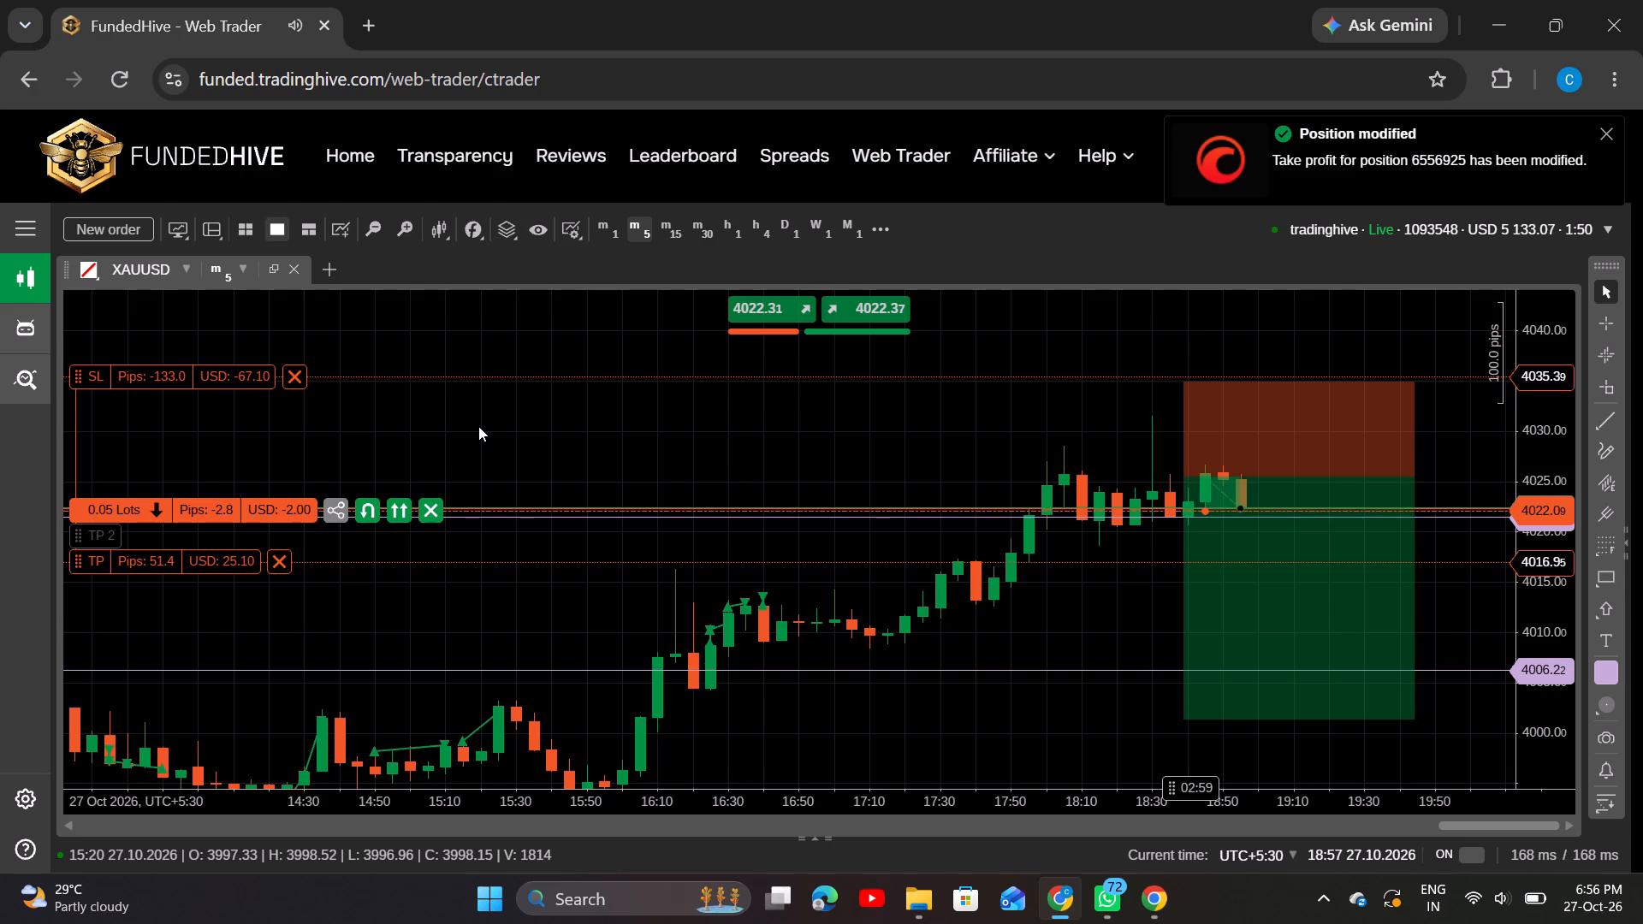
Capture a rectangular screen snip of the XAUUSD chart area covering the open sell position and its take-profit line.
{"action": "key", "text": "shift+super+s"}
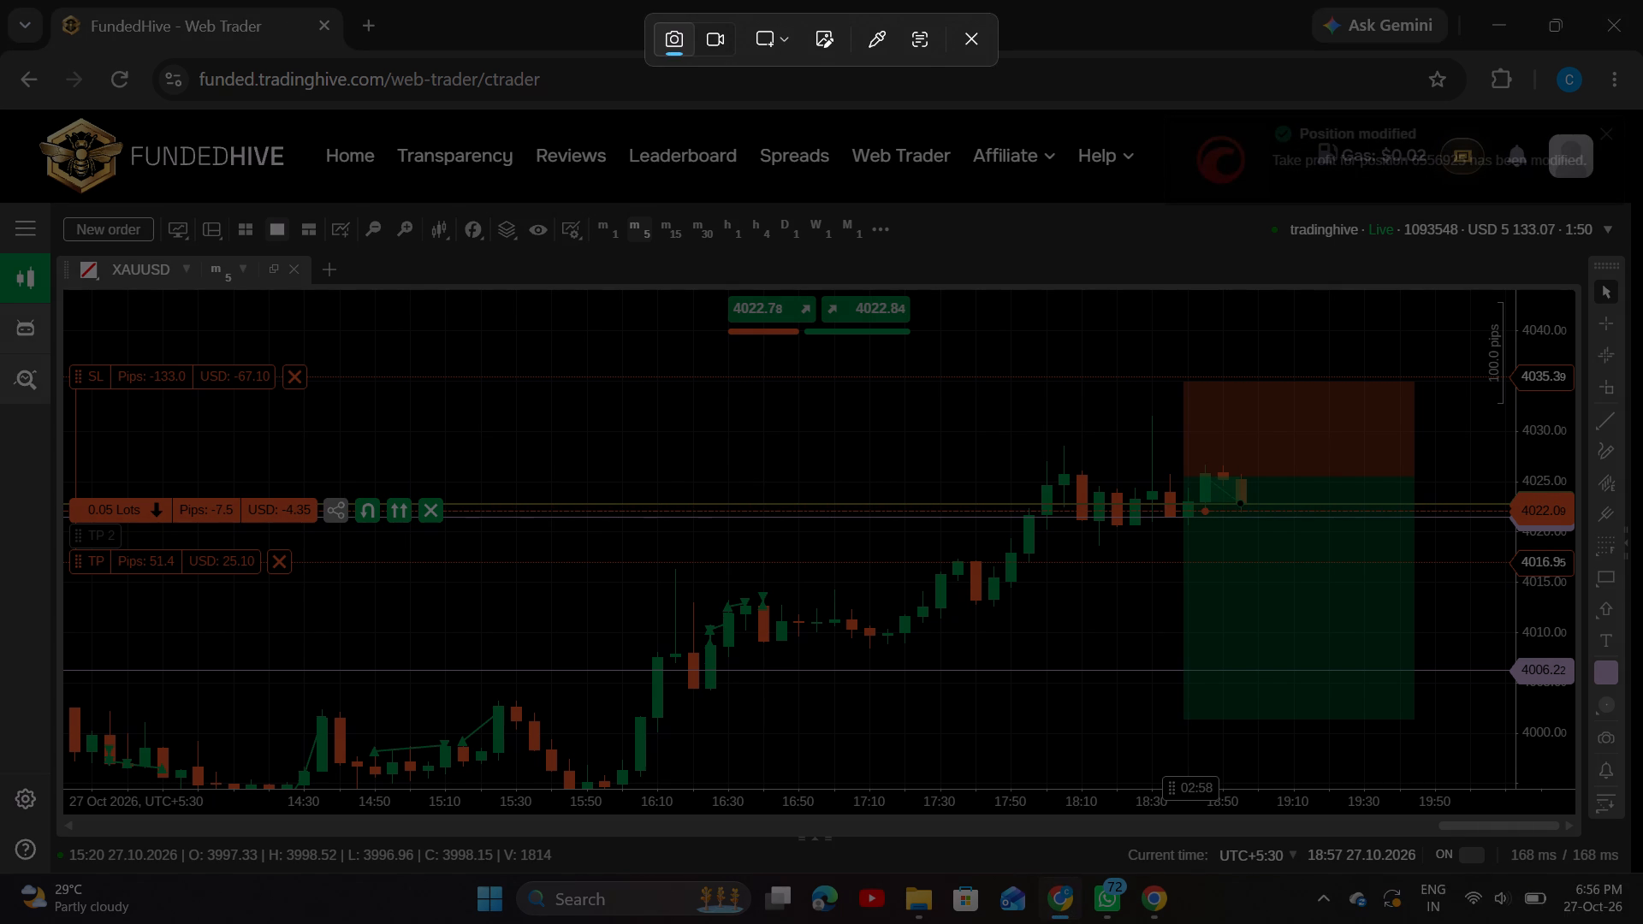
{"action": "left_click_drag", "start_coordinate": [47, 400], "coordinate": [1514, 923]}
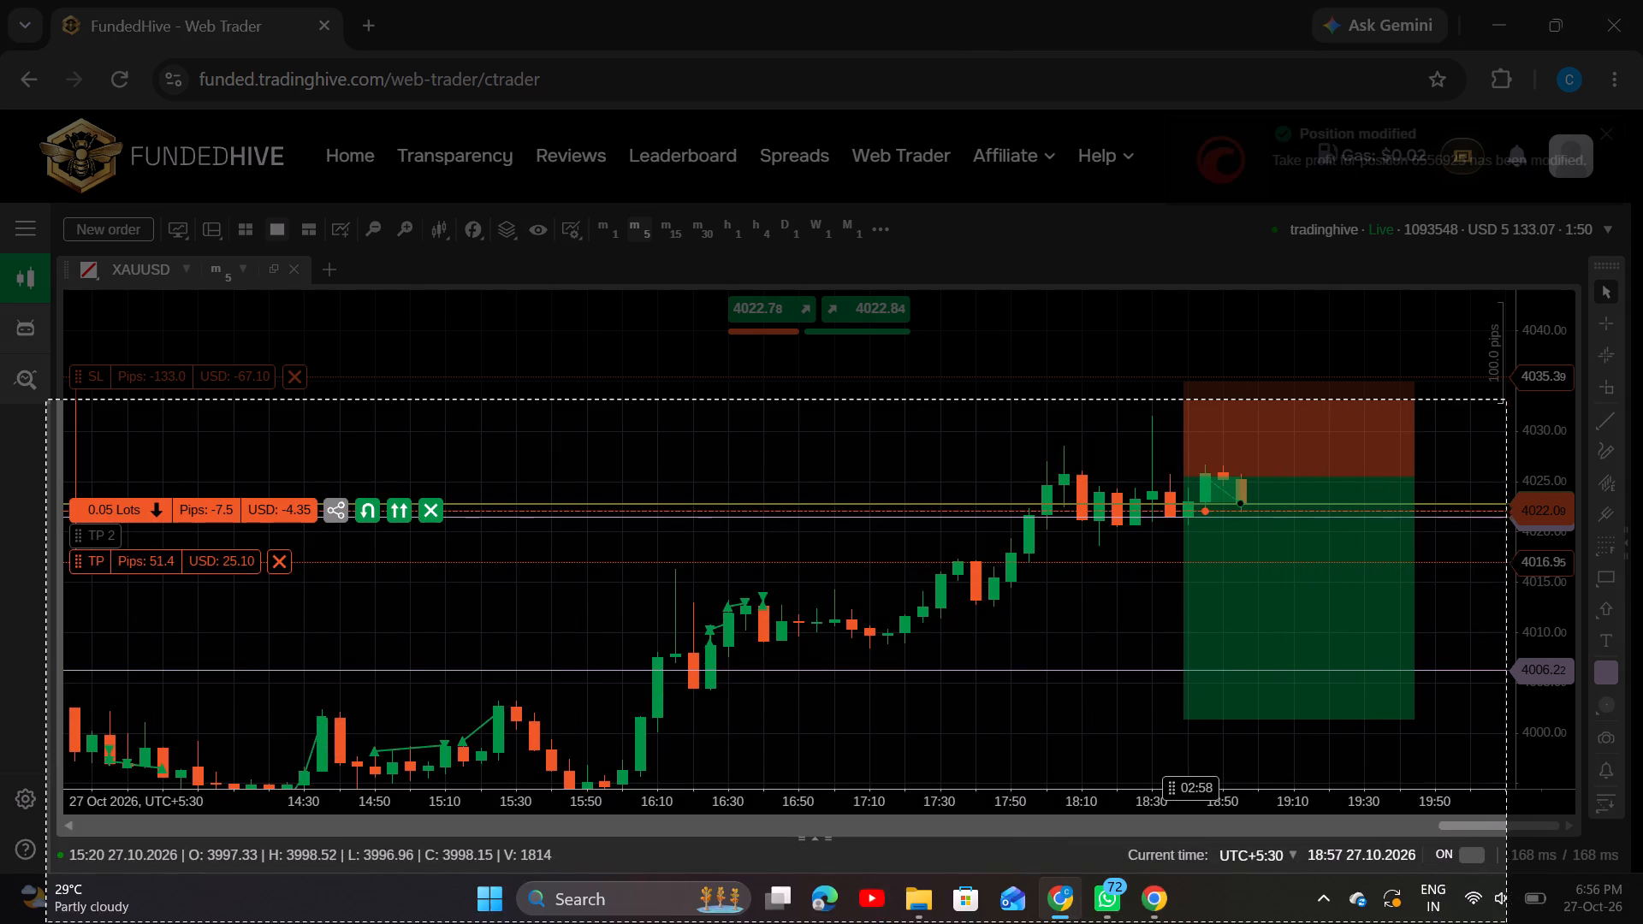
{"action": "left_click_drag", "start_coordinate": [1514, 923], "coordinate": [1642, 915]}
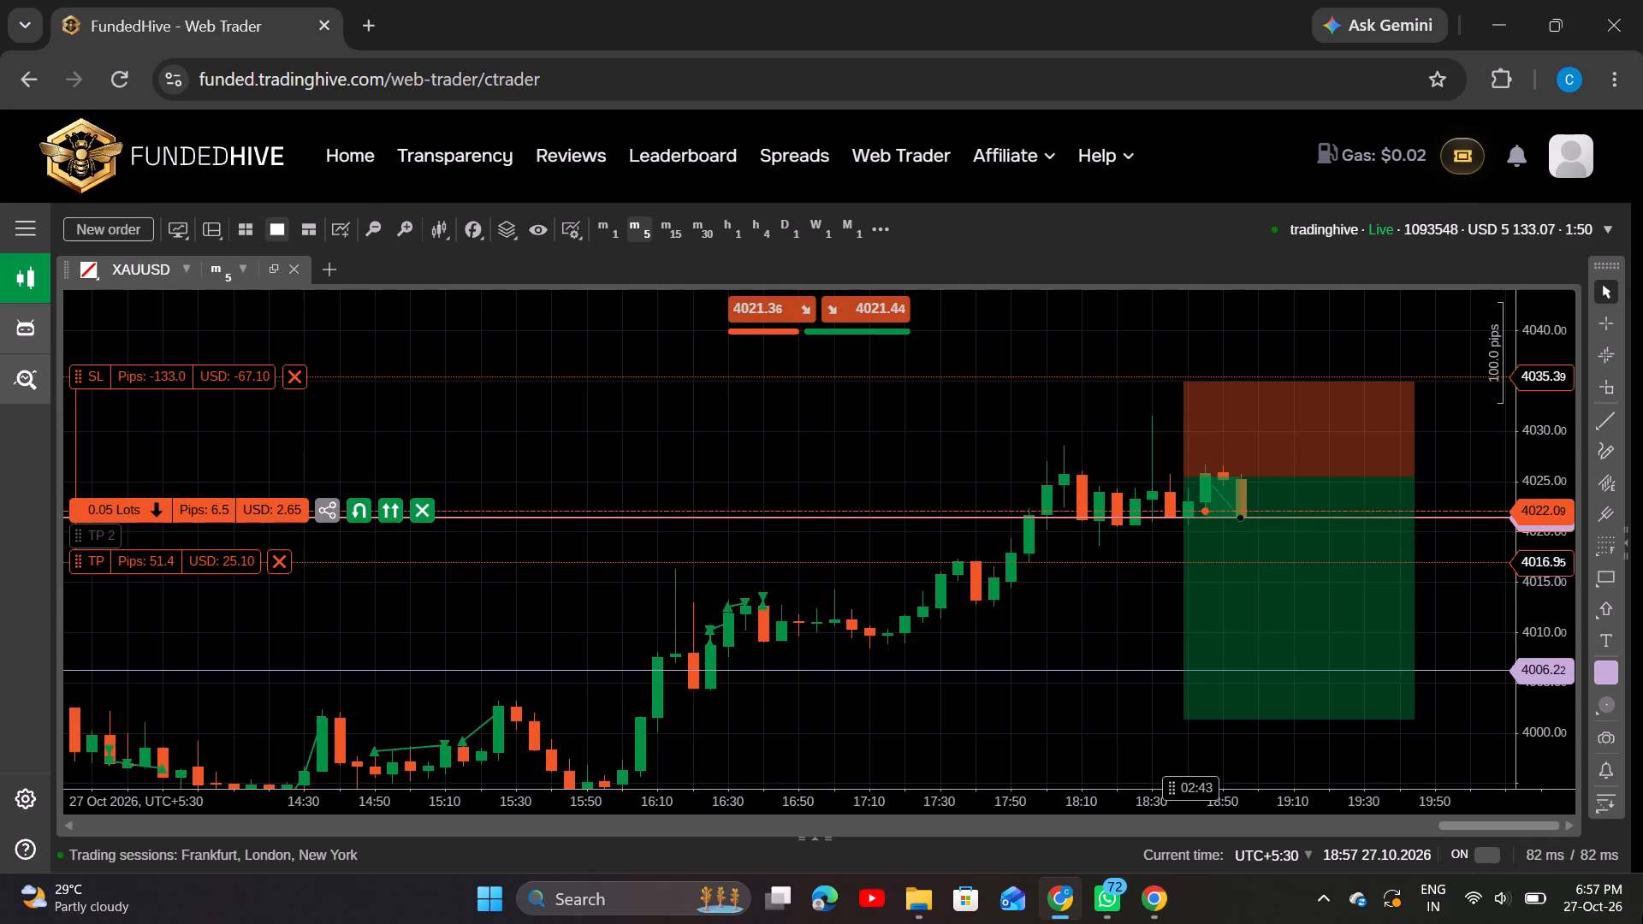
Switch to TradingView to examine the latest candles on the one-minute XAUUSD chart, and return to the FundedHive web trader.
{"action": "key", "text": "alt+Tab"}
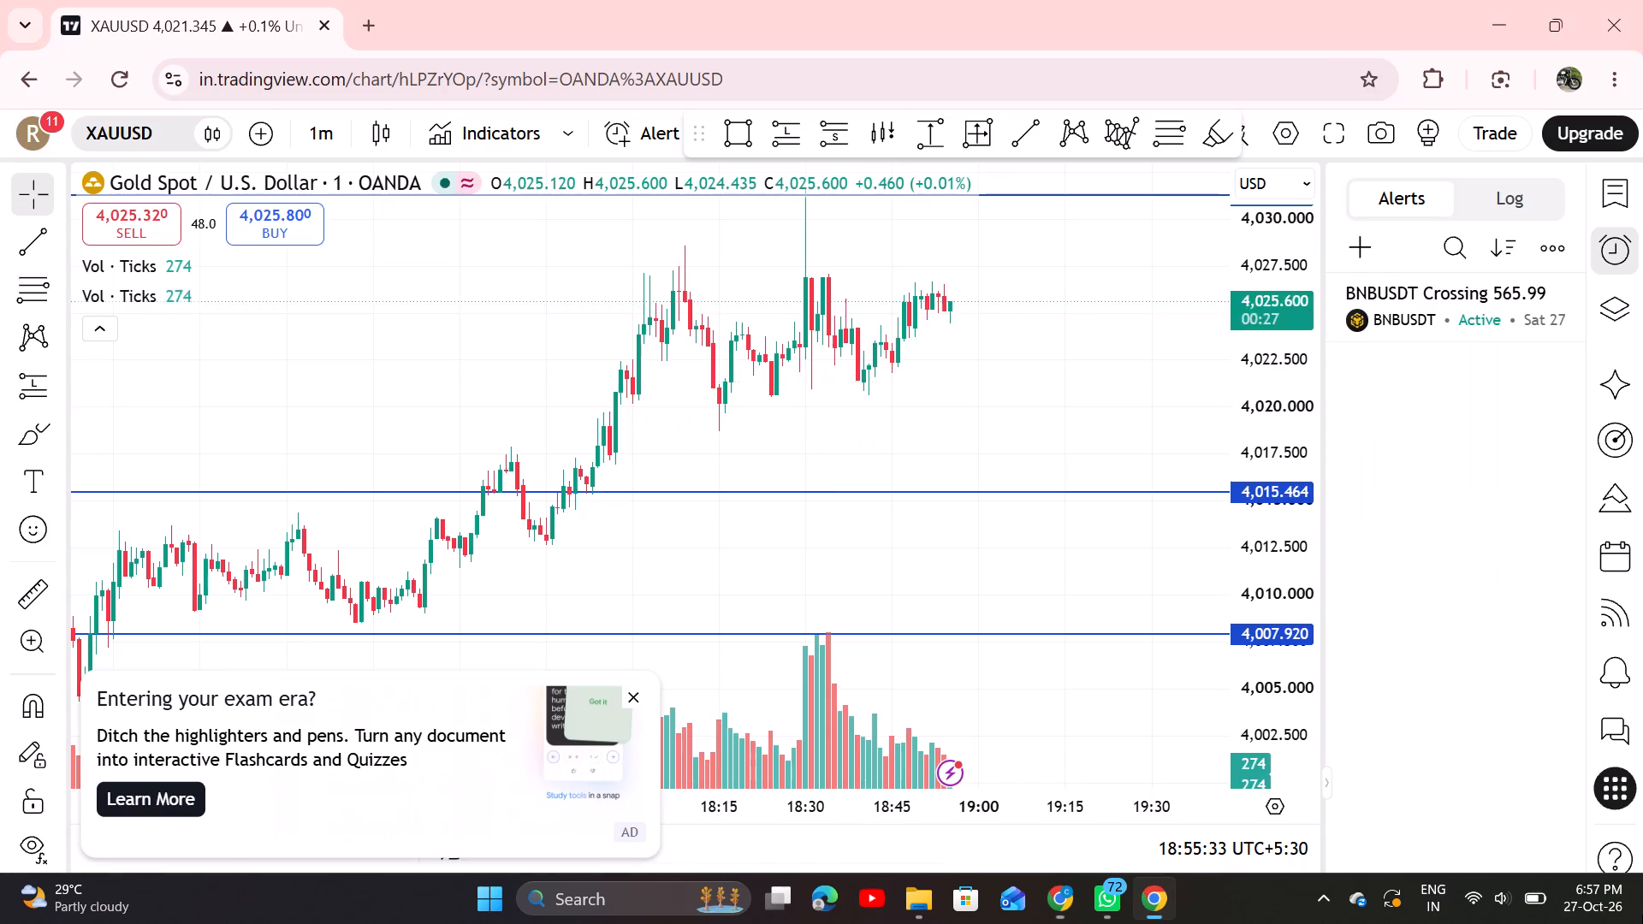
{"action": "left_click_drag", "start_coordinate": [1104, 443], "coordinate": [867, 456]}
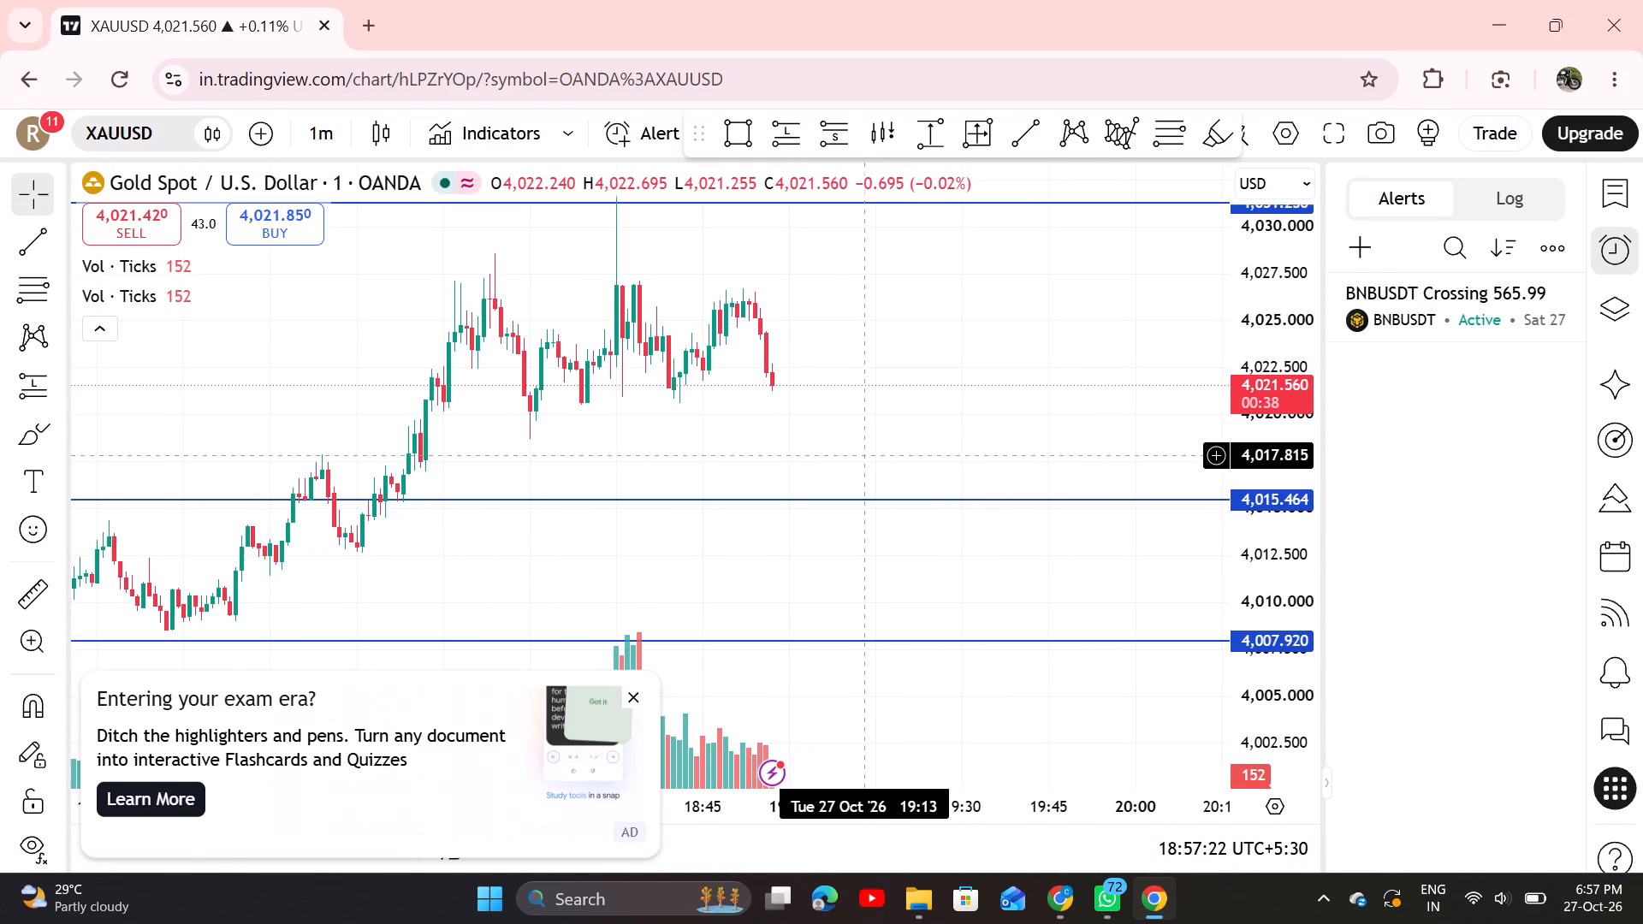
{"action": "key", "text": "alt+Tab"}
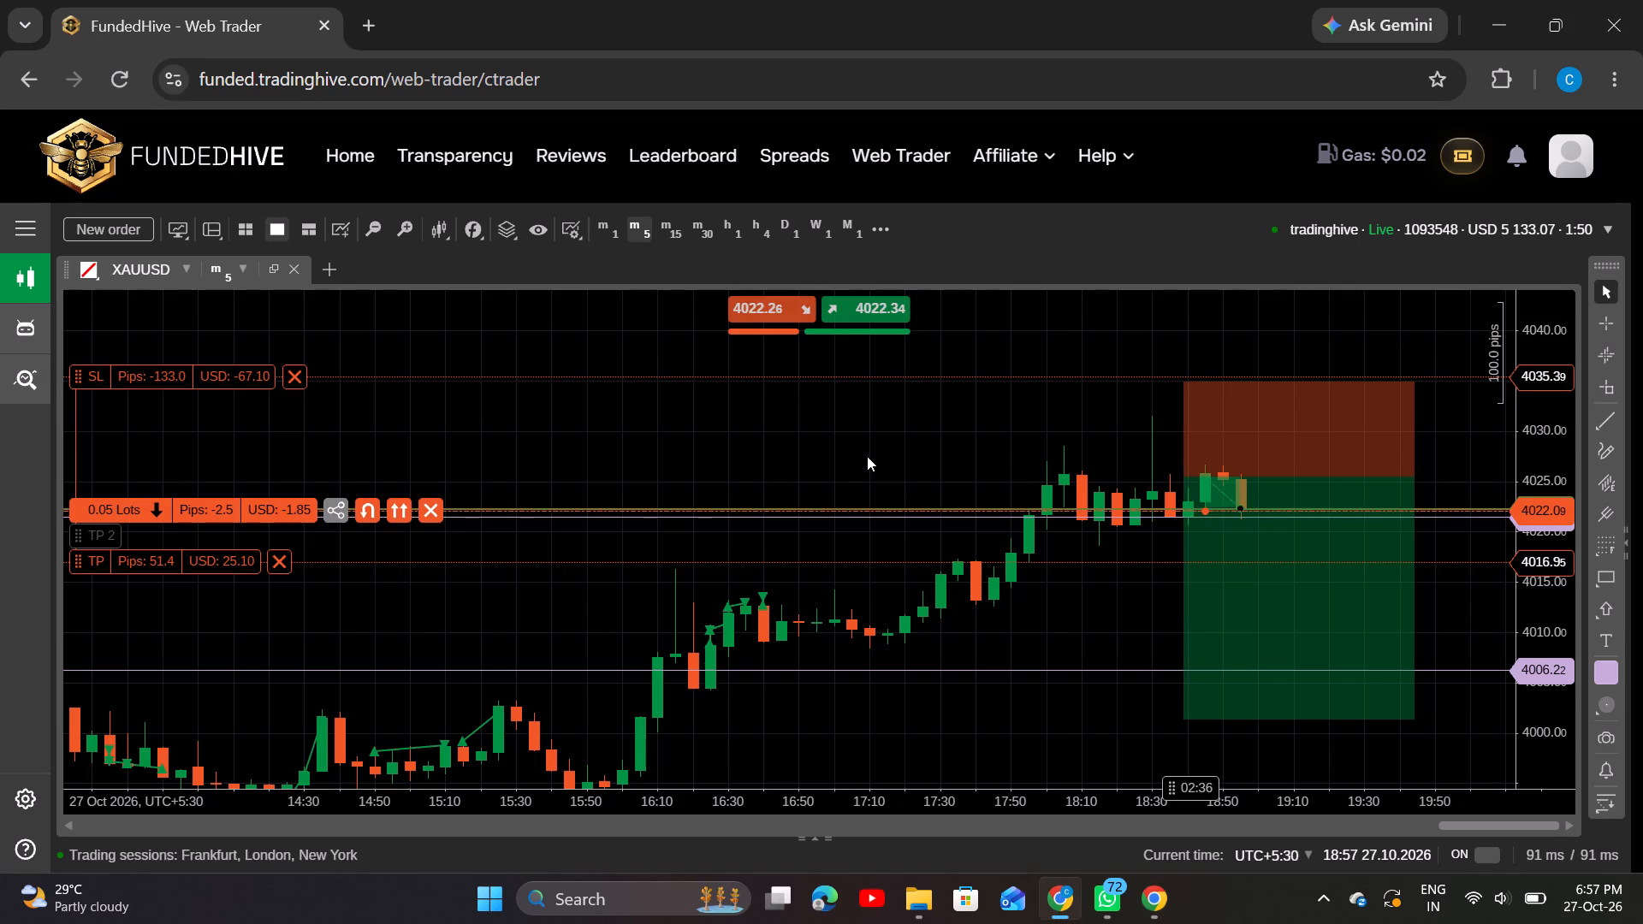
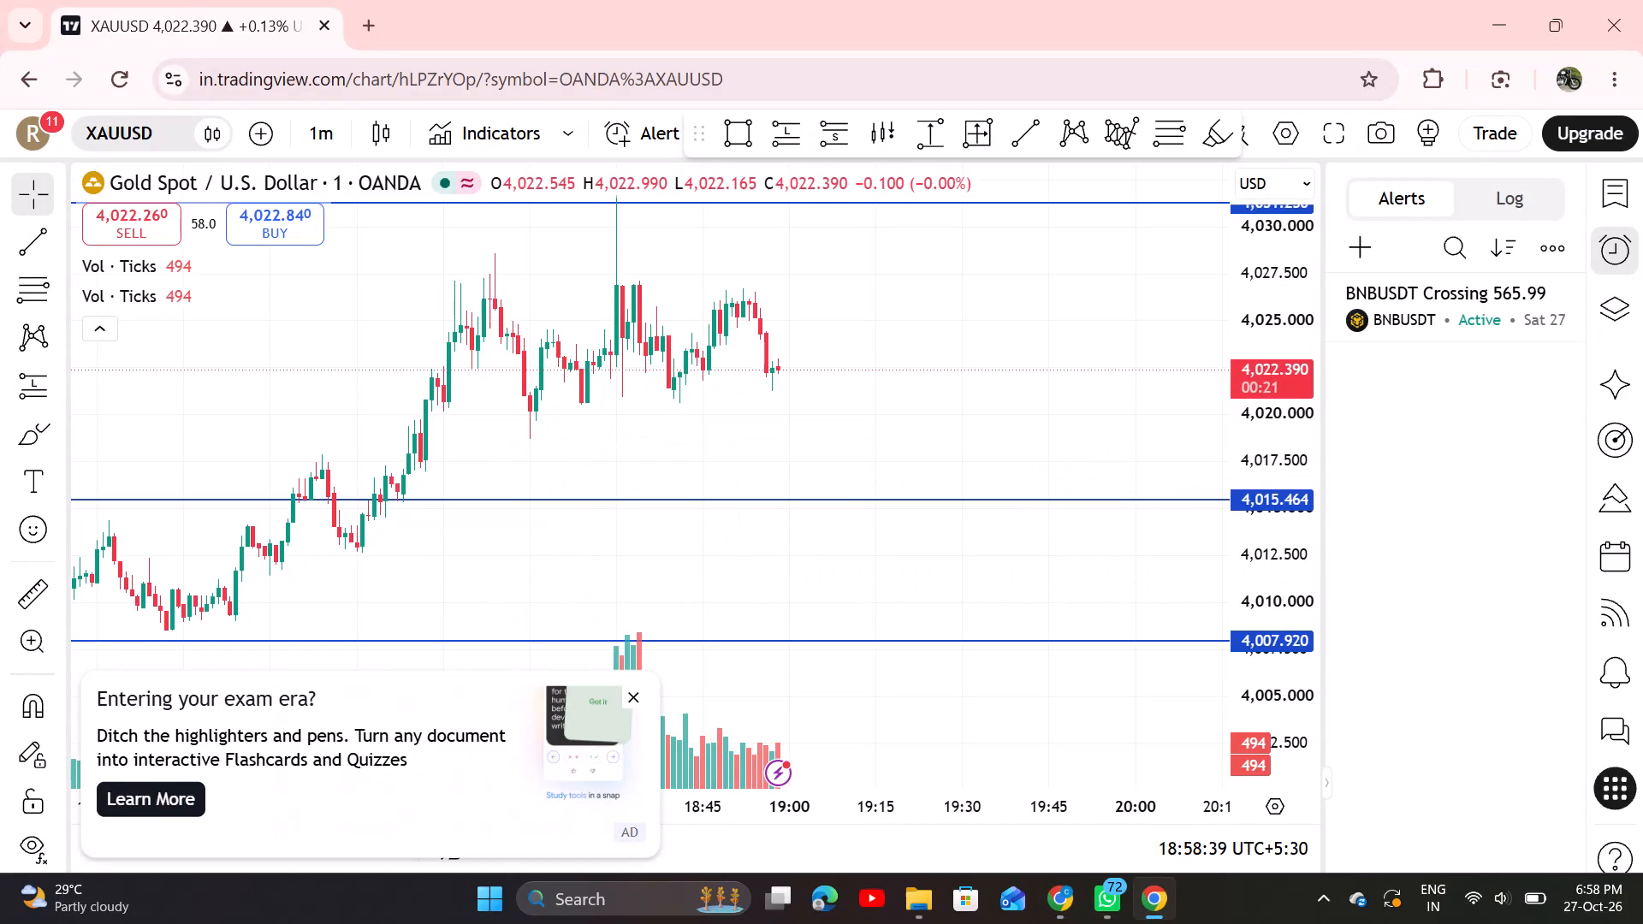
Switch from TradingView to the FundedHive web trader to check the open XAUUSD sell position on the five-minute chart.
{"action": "key", "text": "alt+Tab"}
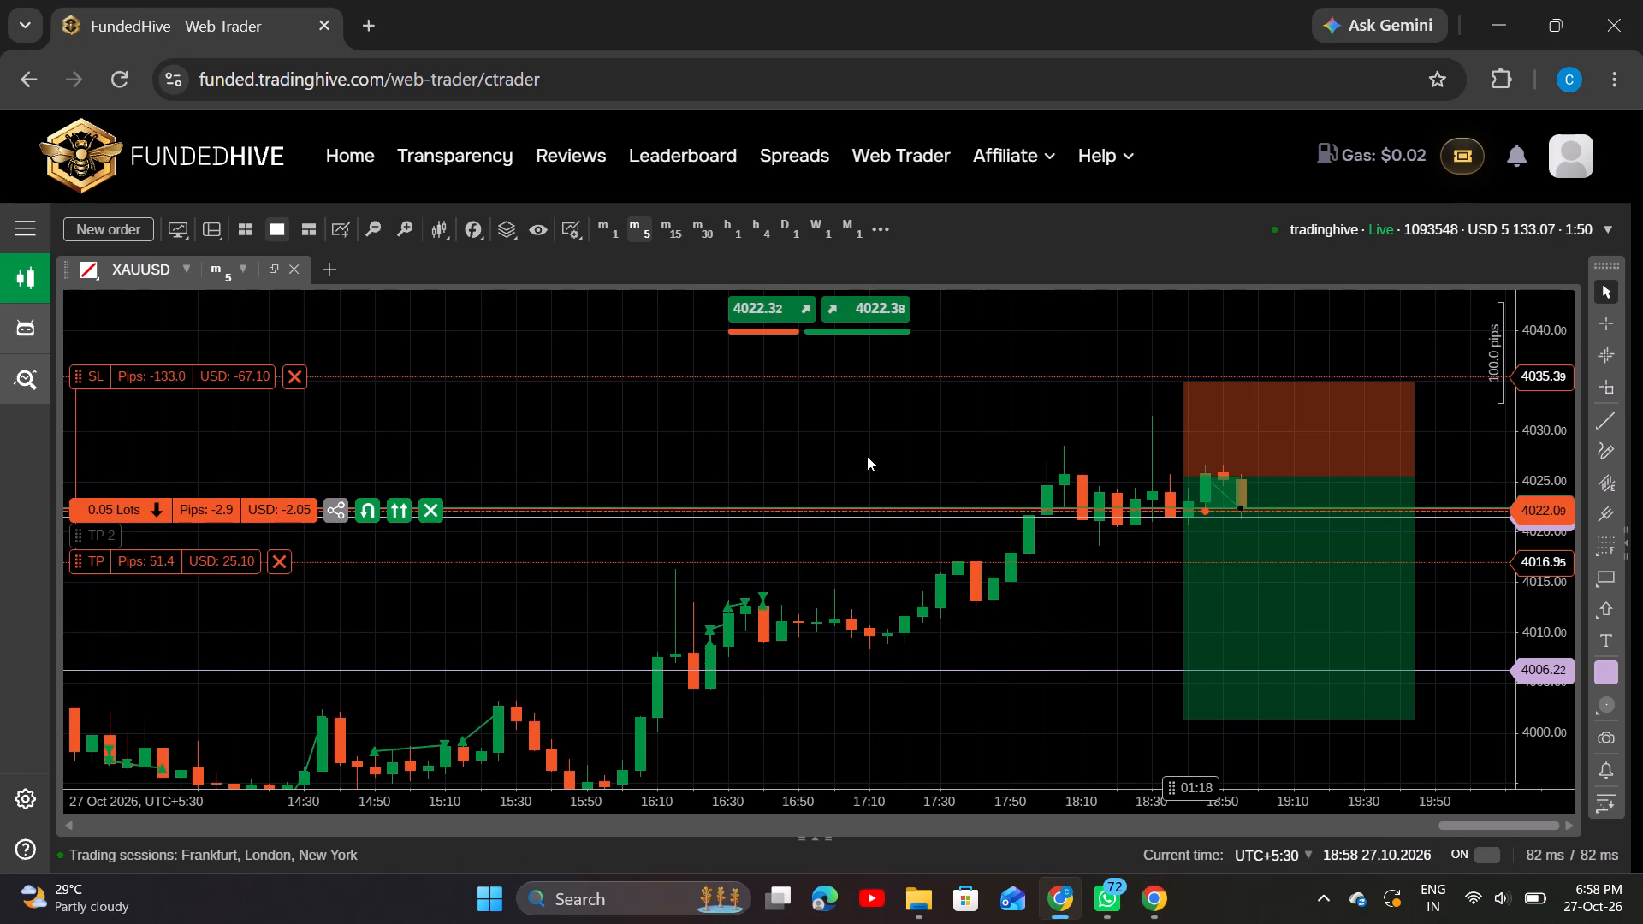
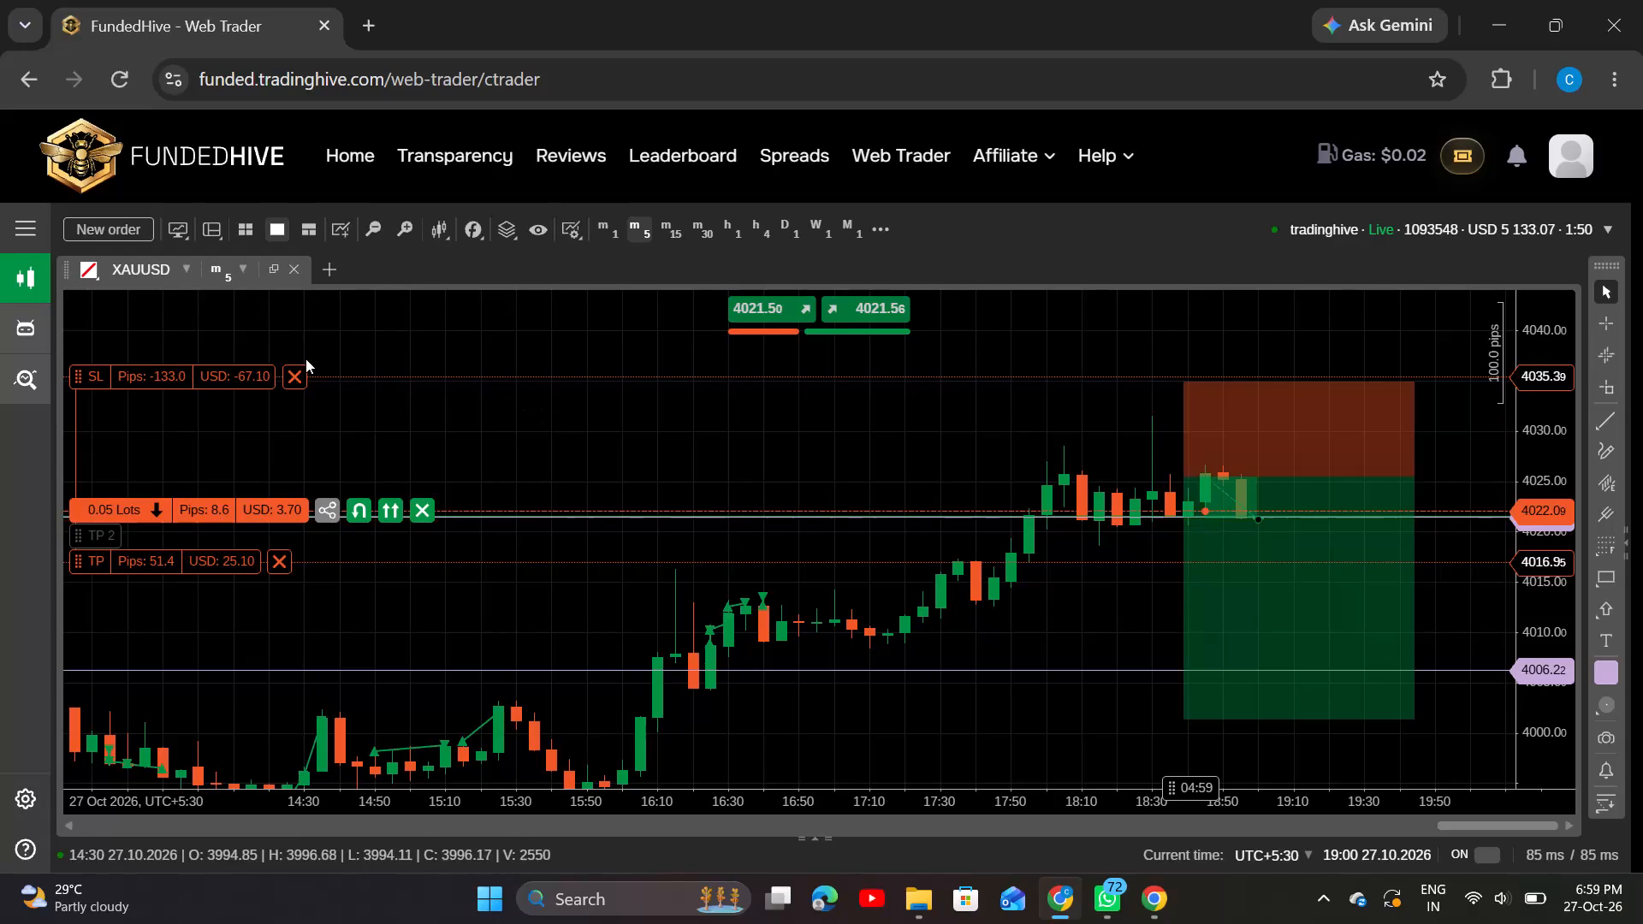
Tighten the stop loss of the 0.05-lot XAUUSD sell position to 4028.74.
{"action": "left_click_drag", "start_coordinate": [140, 379], "coordinate": [134, 418]}
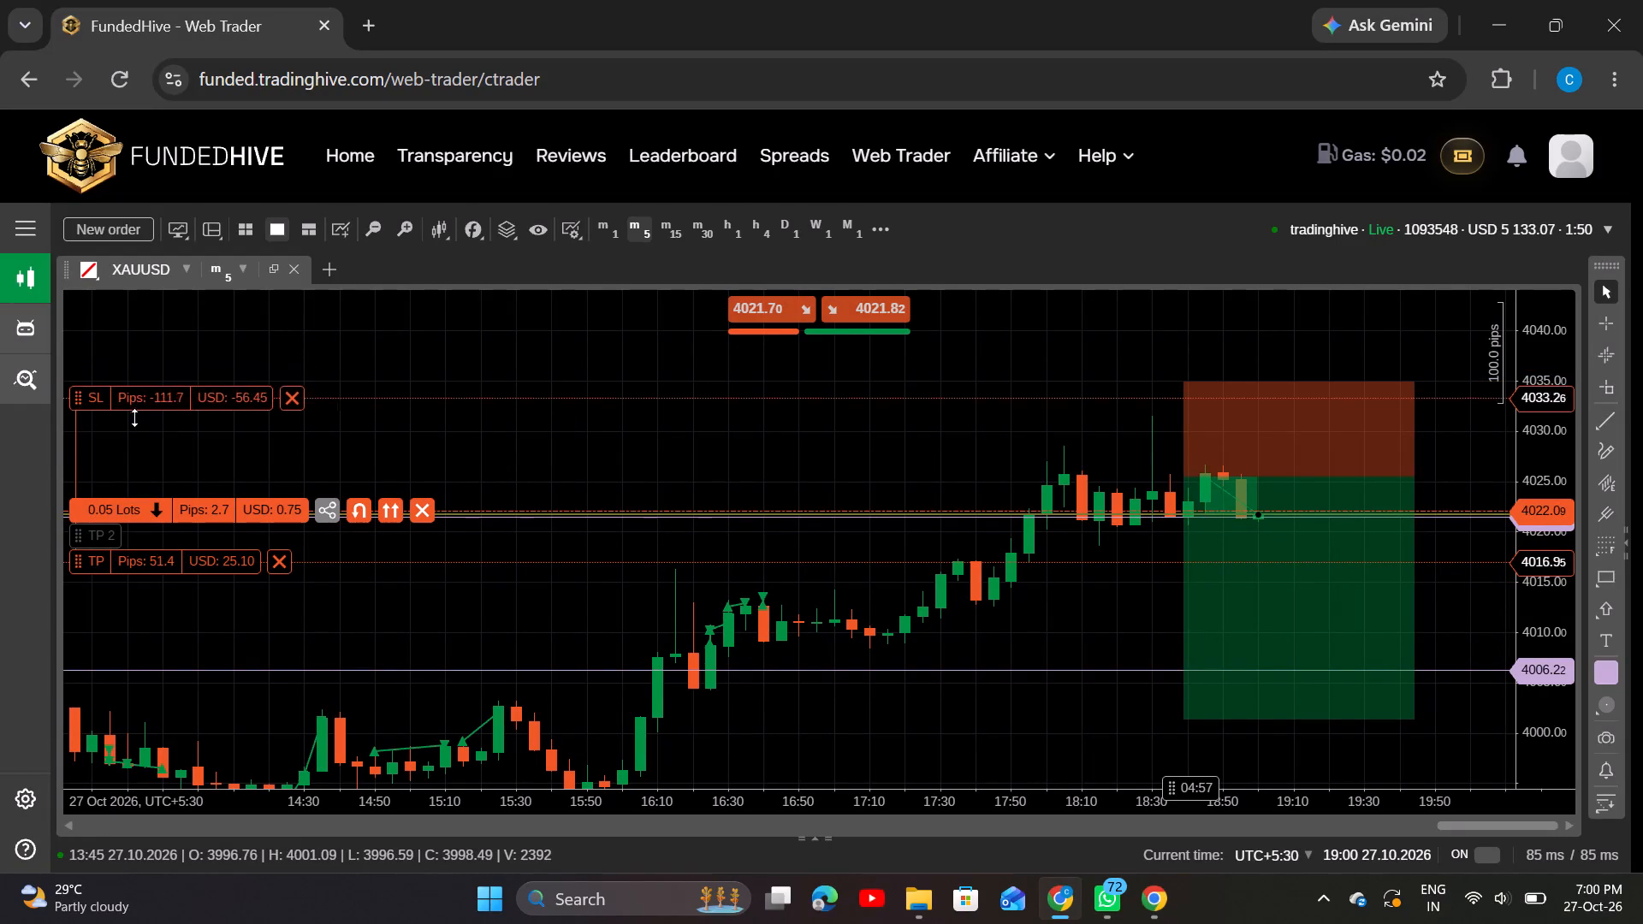
{"action": "left_click_drag", "start_coordinate": [134, 418], "coordinate": [132, 432]}
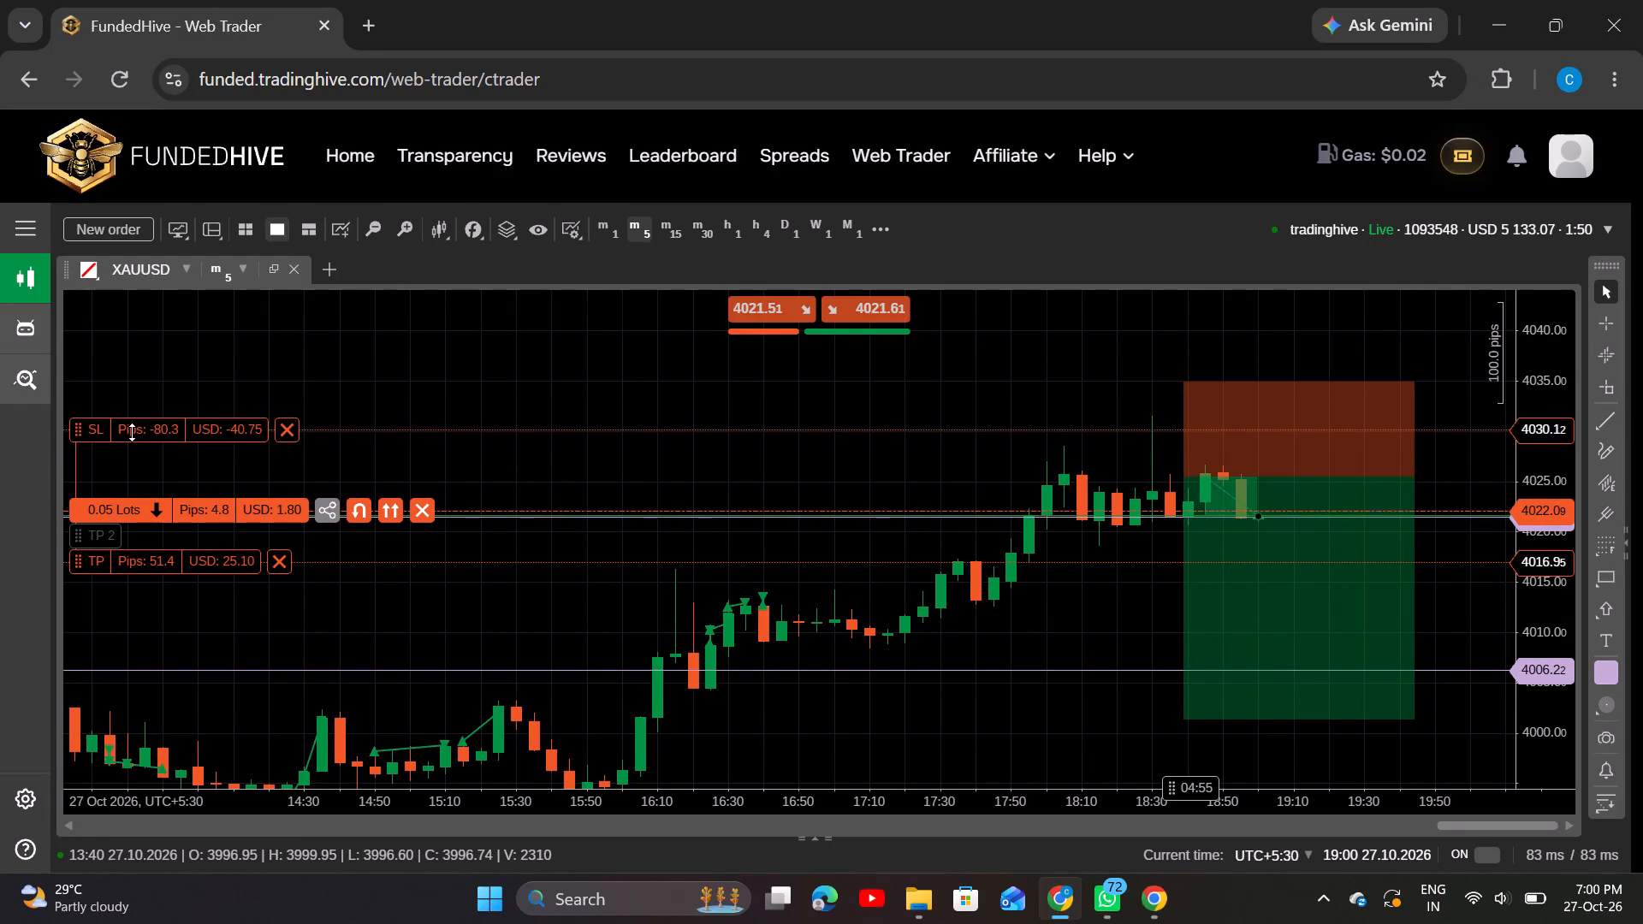
{"action": "left_click_drag", "start_coordinate": [132, 432], "coordinate": [121, 446]}
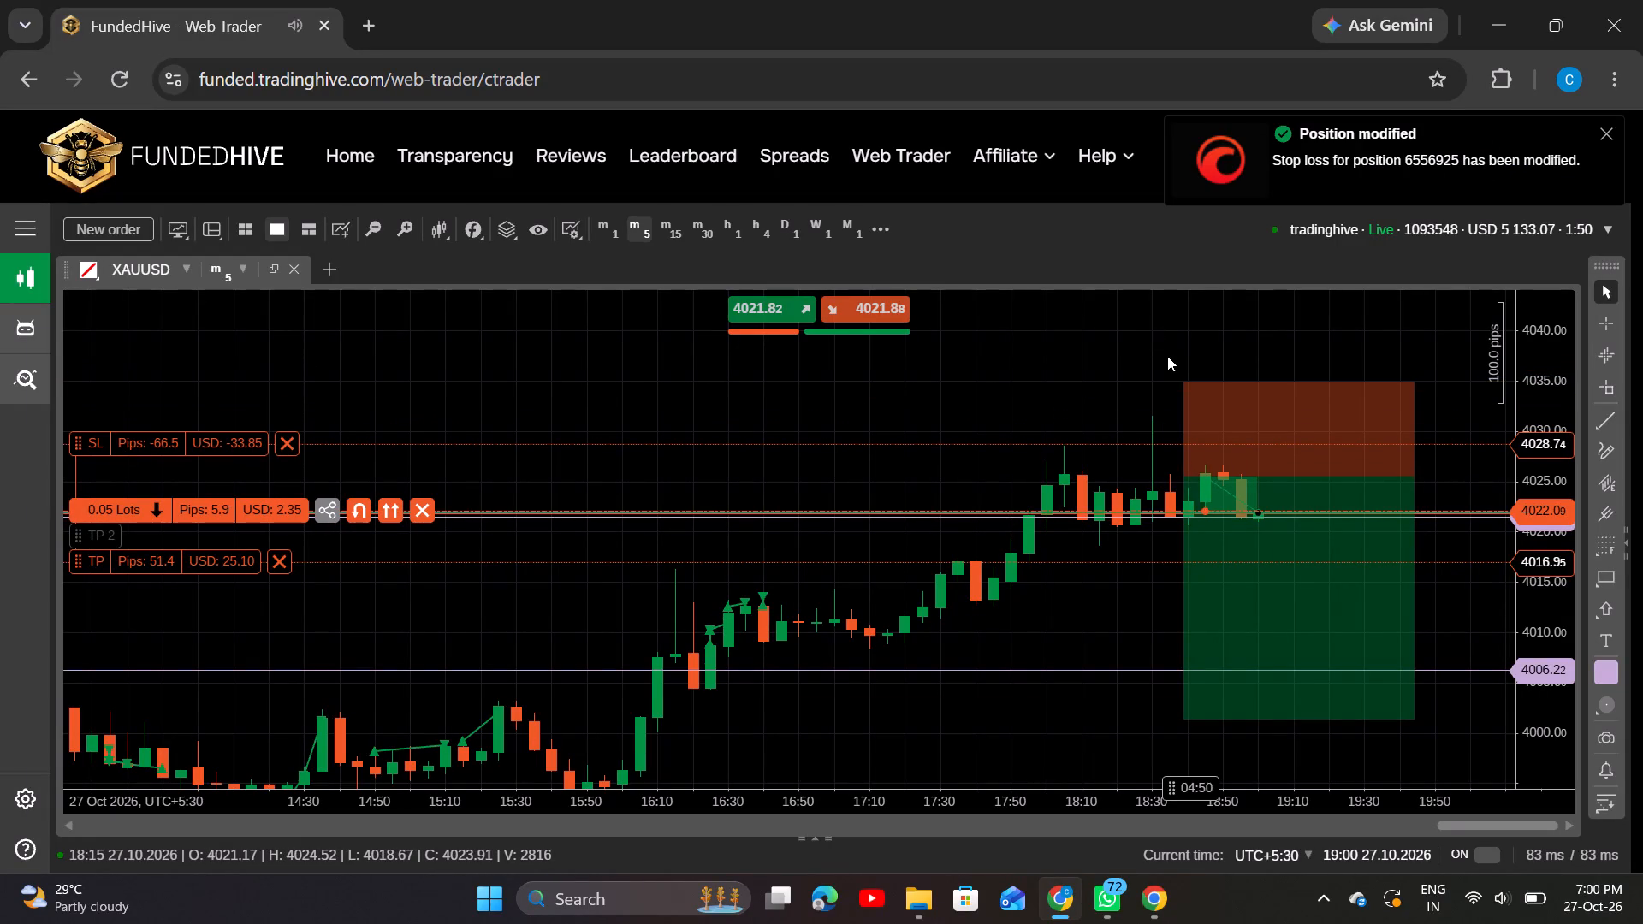
Lower the stop level of the risk/reward drawing on the XAUUSD chart to about 4028.54.
{"action": "left_click", "coordinate": [1195, 384]}
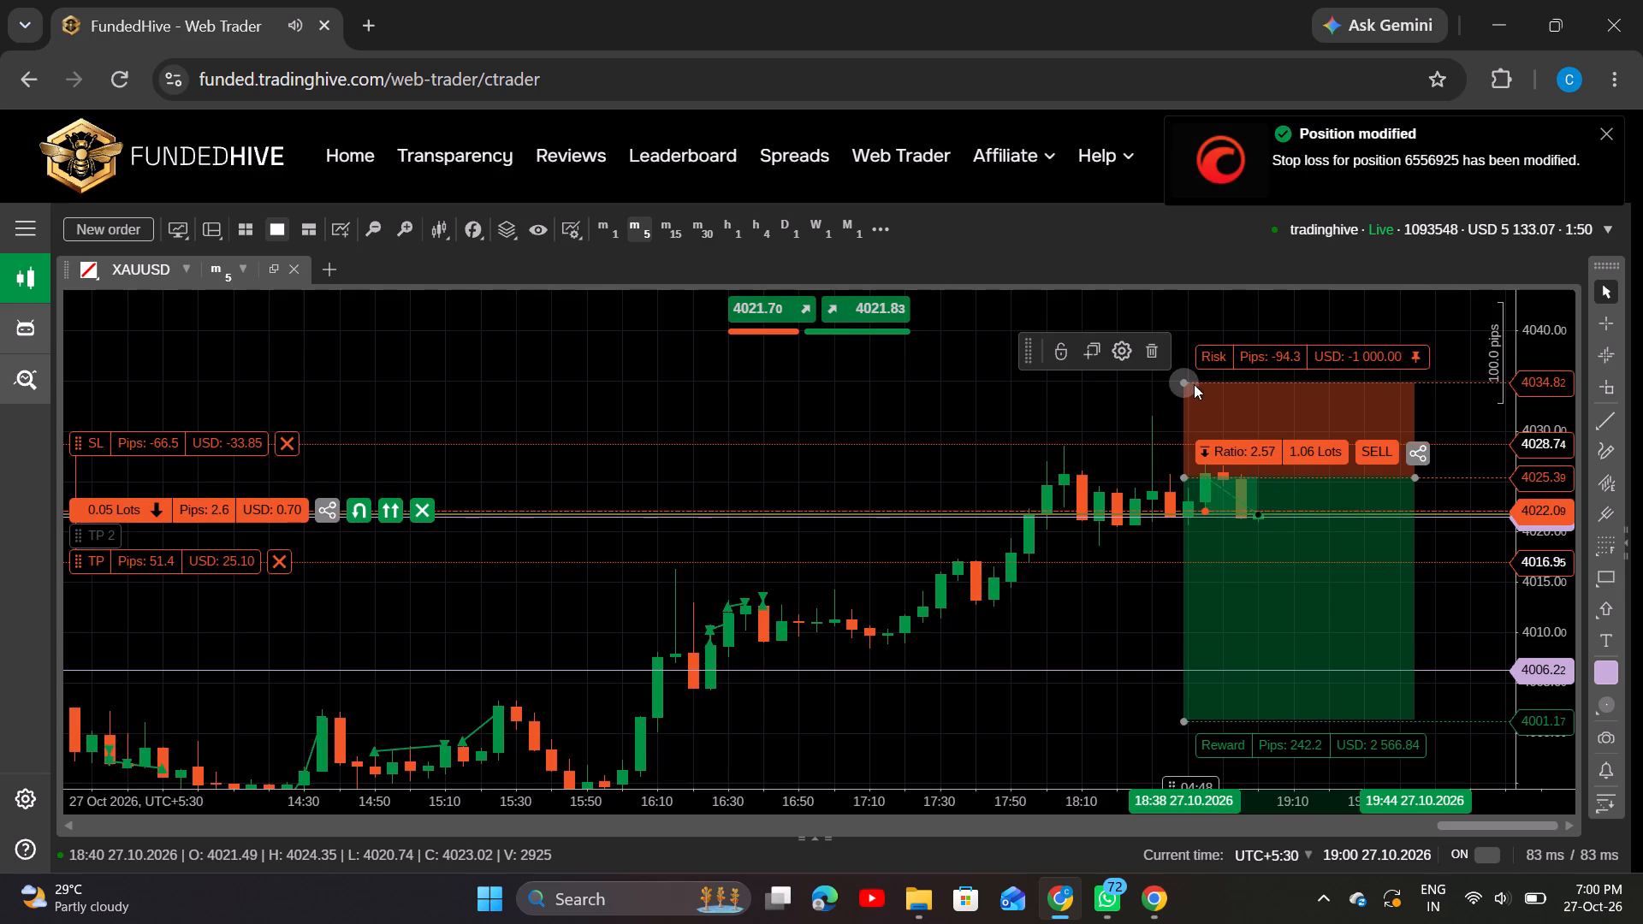
{"action": "left_click_drag", "start_coordinate": [1185, 383], "coordinate": [1161, 447]}
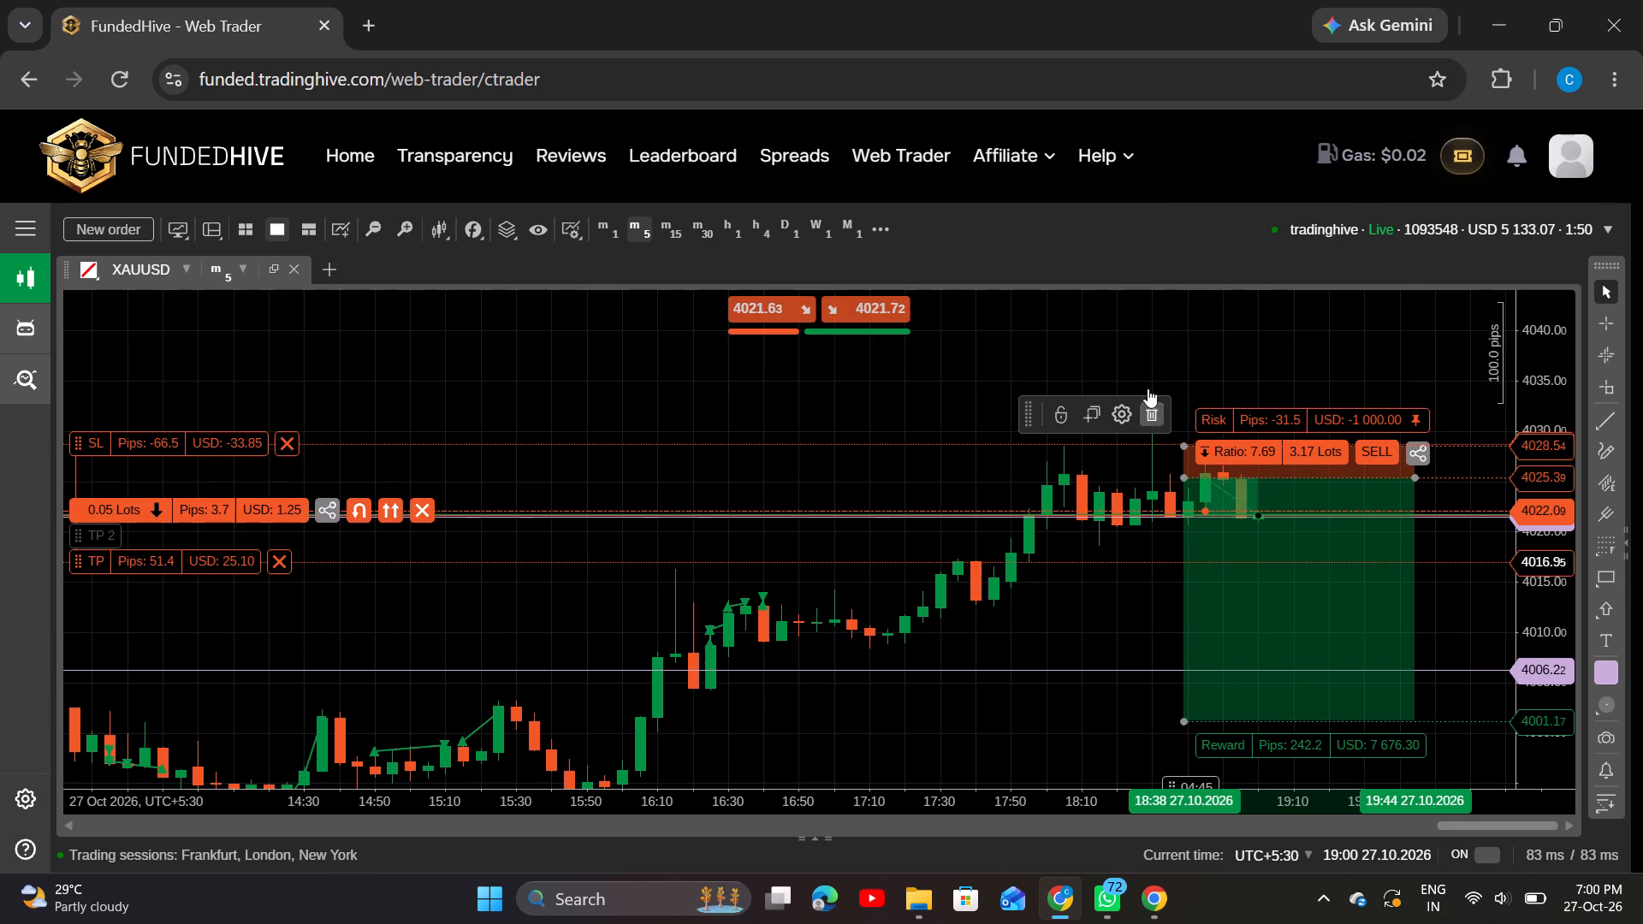
{"action": "left_click", "coordinate": [1158, 358]}
Capture a screenshot of the web trader with the XAUUSD position and the risk/reward drawing.
{"action": "key", "text": "shift+super+s"}
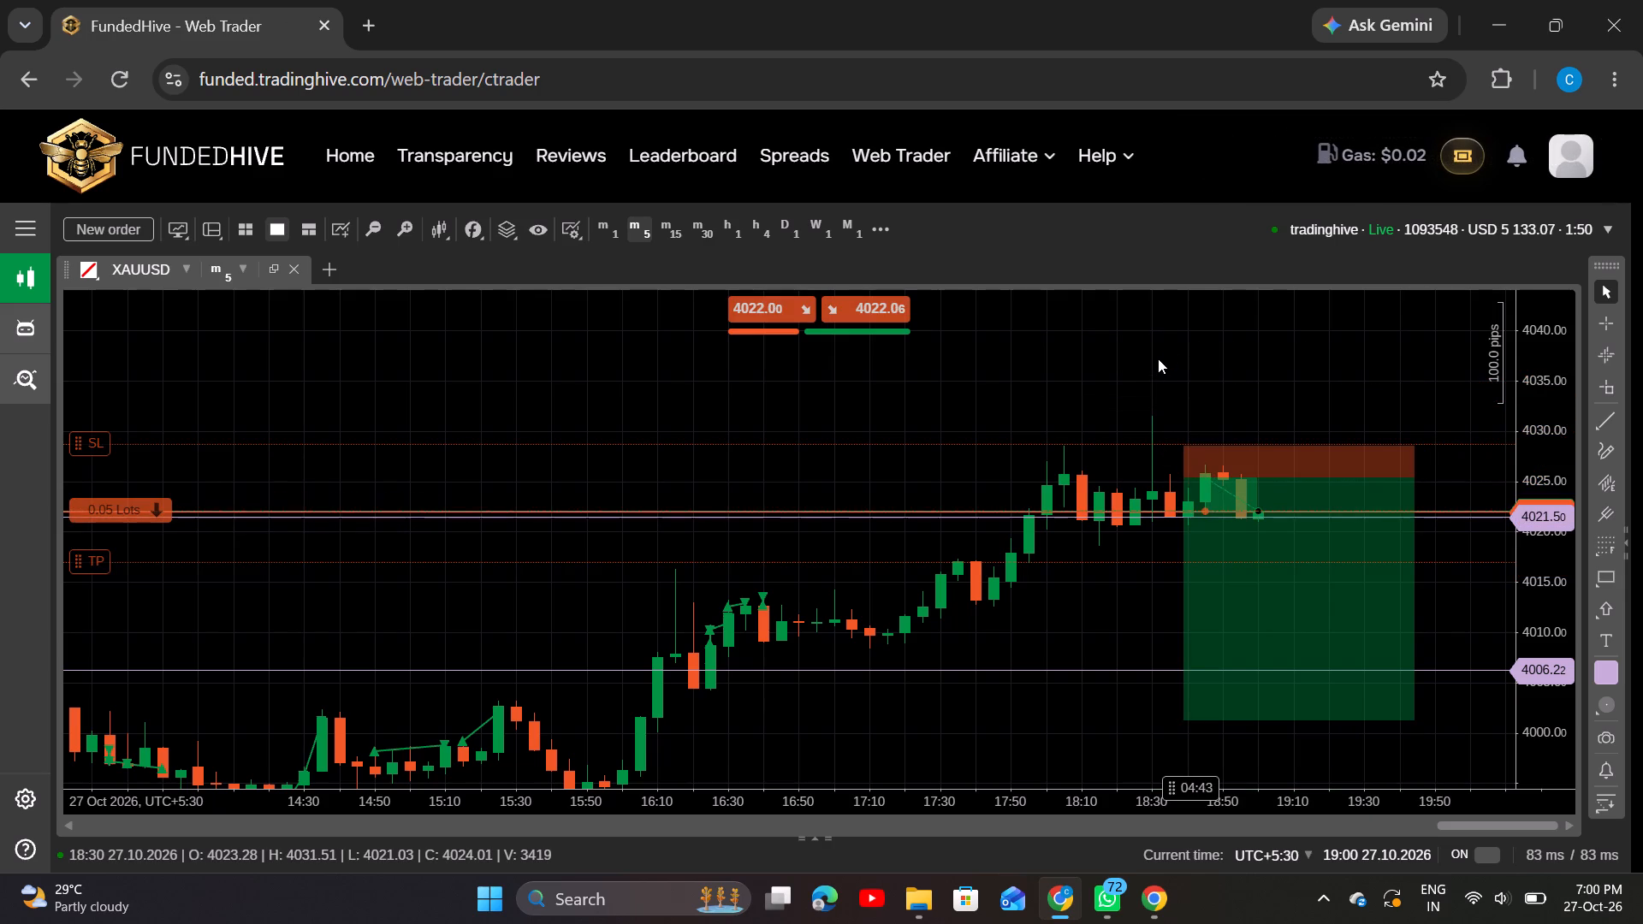
{"action": "left_click_drag", "start_coordinate": [0, 74], "coordinate": [1355, 923]}
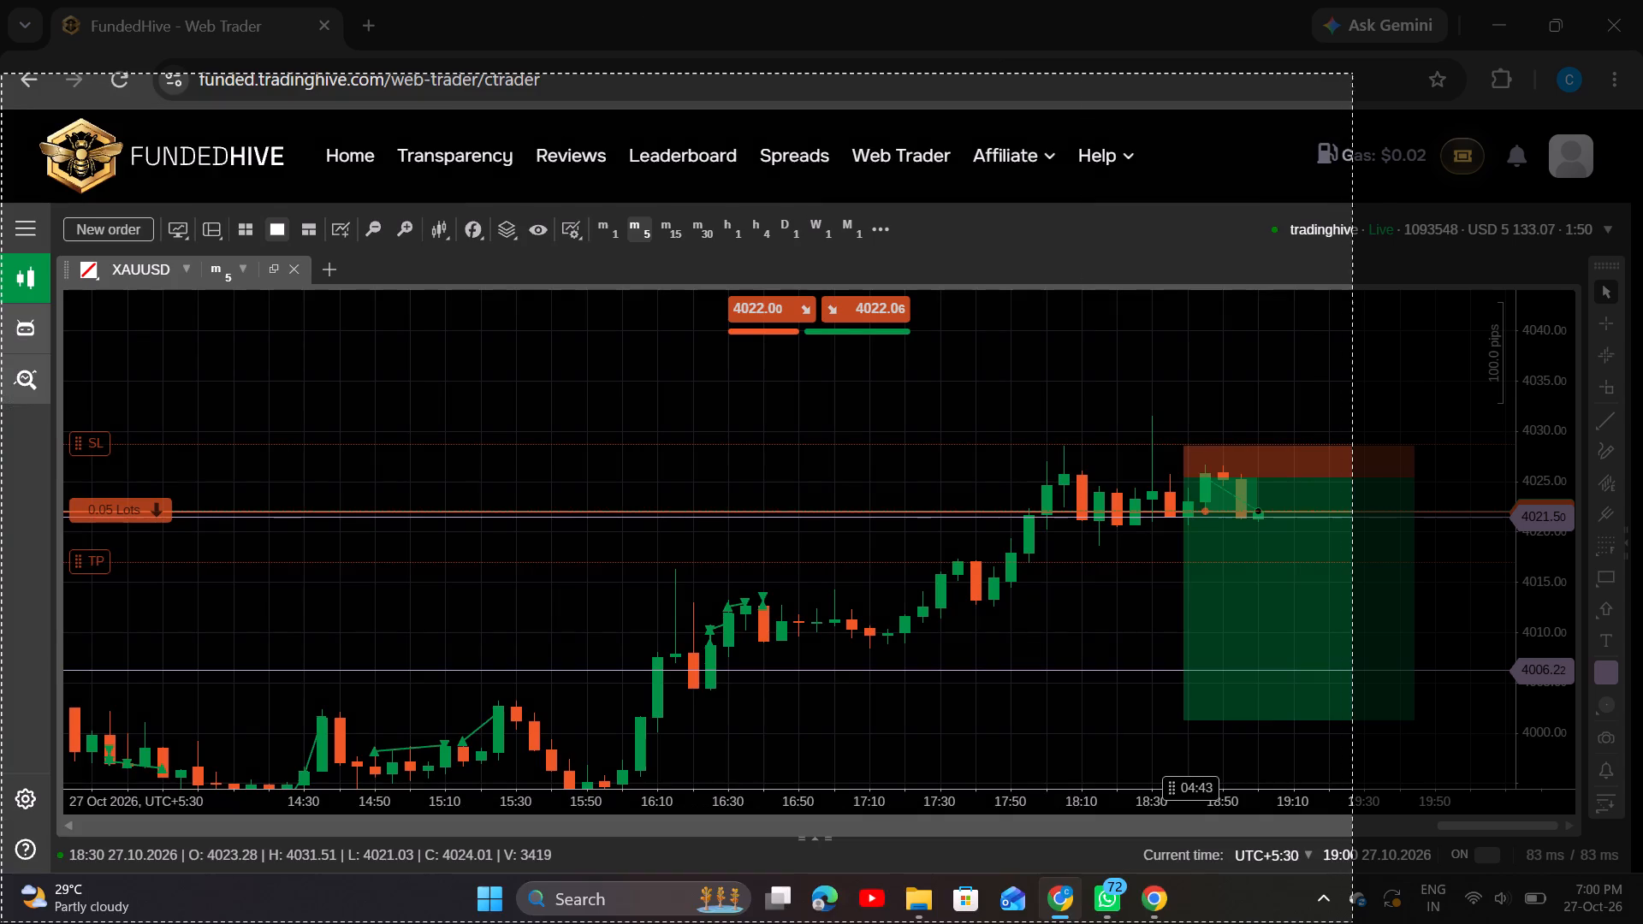
{"action": "left_click_drag", "start_coordinate": [1355, 923], "coordinate": [1642, 857]}
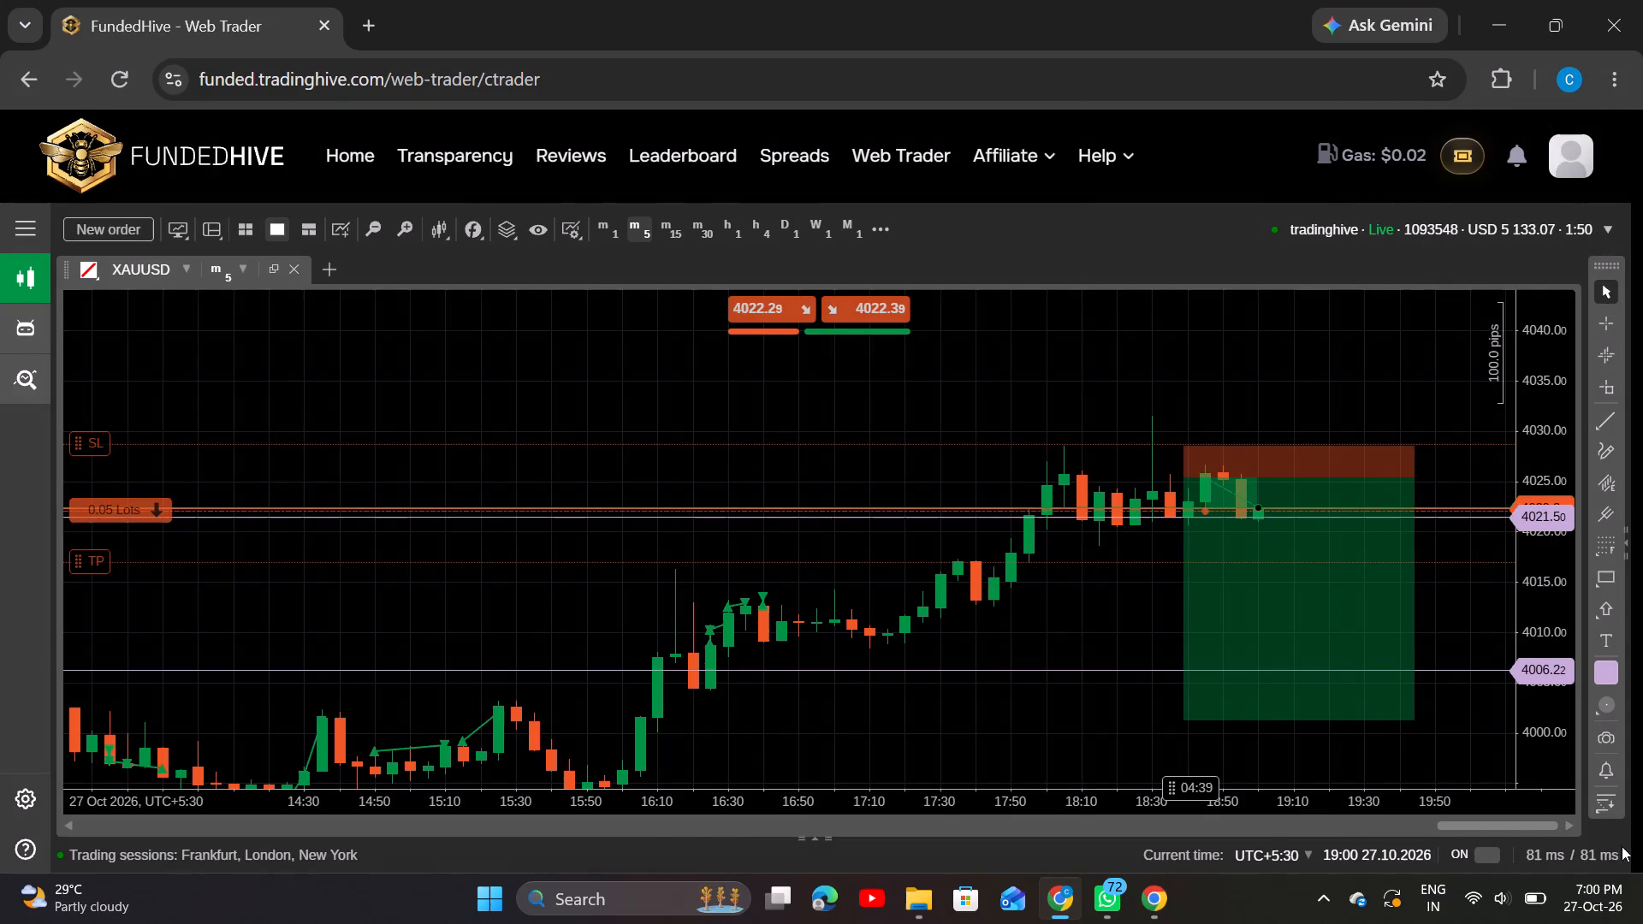
Raise the target level of the risk/reward drawing to about 4016.60, near the position's take-profit line.
{"action": "left_click_drag", "start_coordinate": [1183, 724], "coordinate": [1179, 593]}
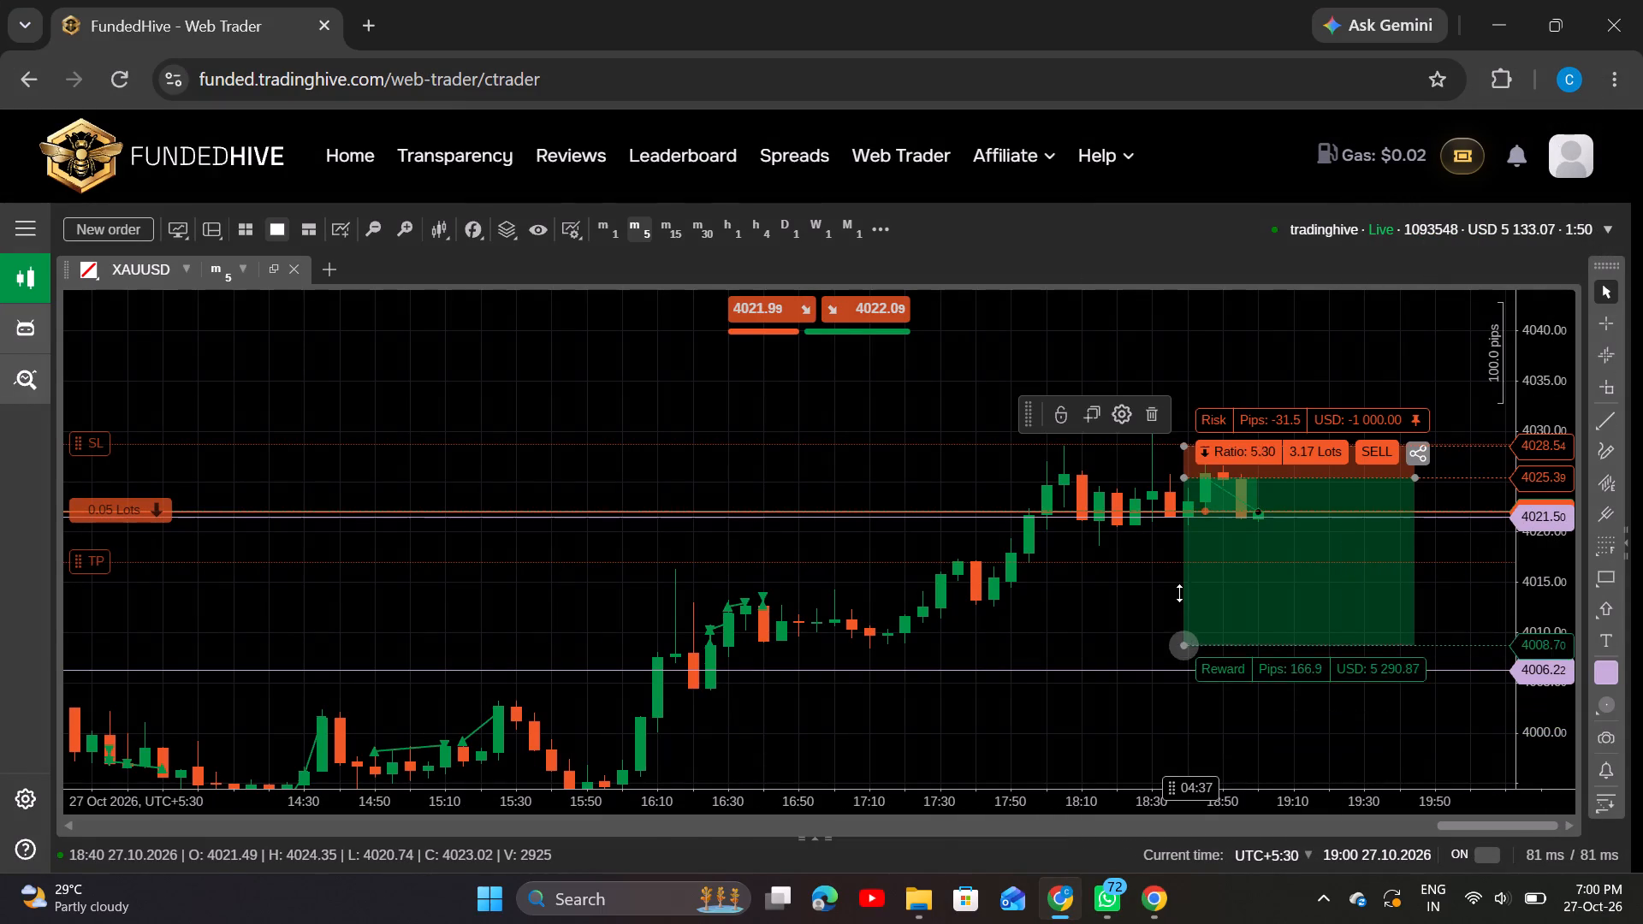
{"action": "left_click_drag", "start_coordinate": [1179, 593], "coordinate": [1180, 568]}
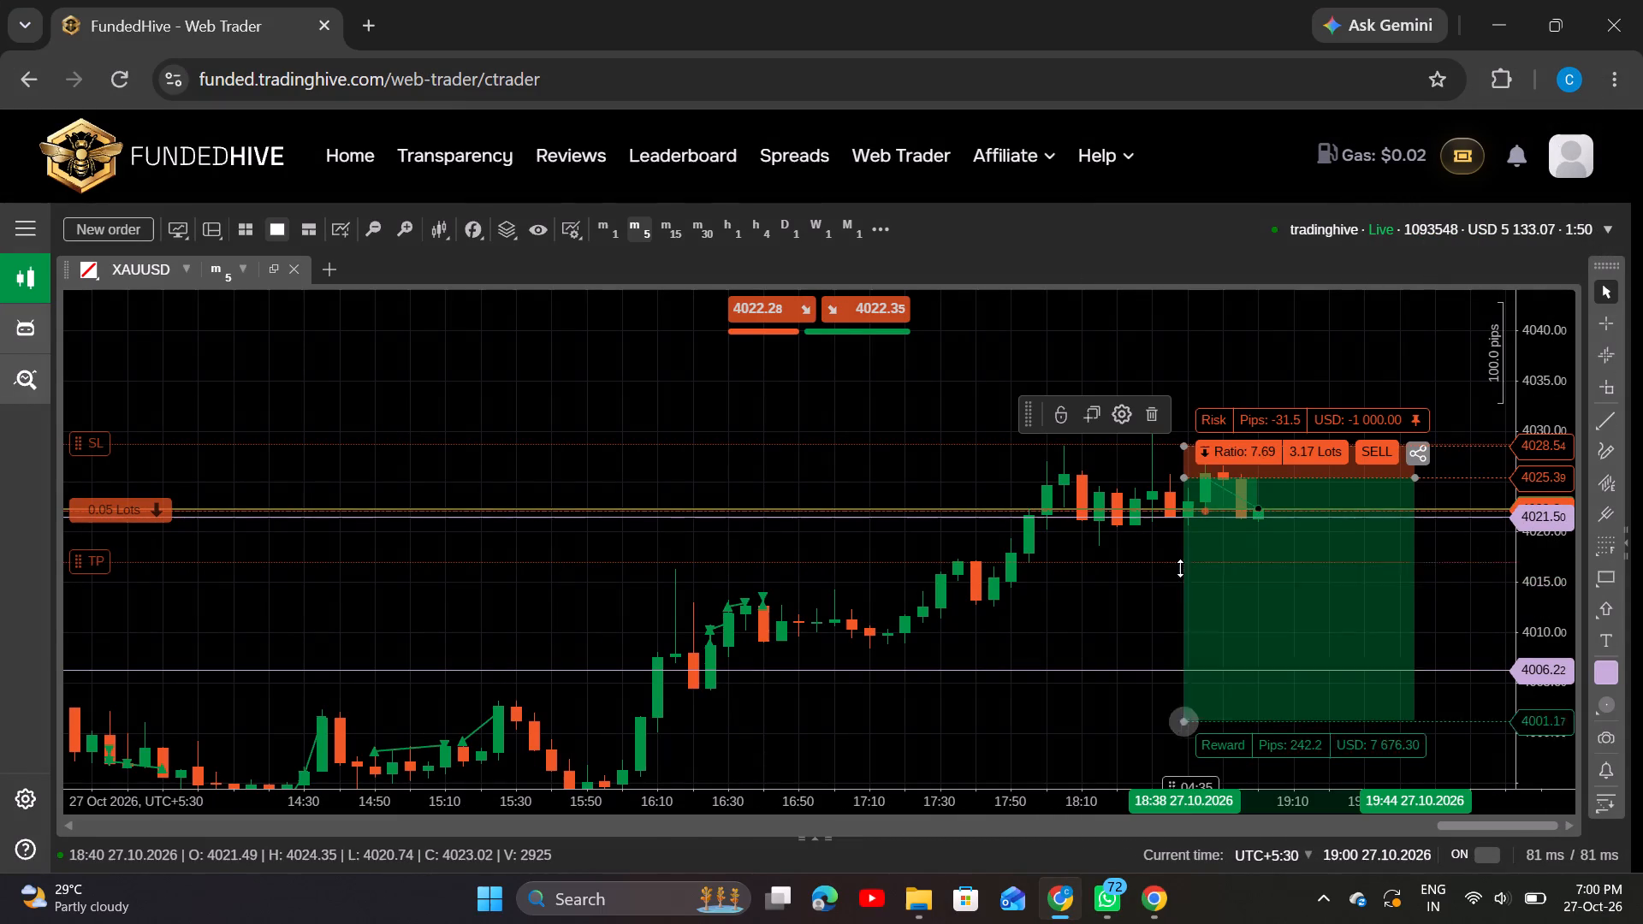
{"action": "left_click", "coordinate": [1141, 617]}
Capture a screenshot of the XAUUSD chart with the shortened risk/reward drawing.
{"action": "key", "text": "shift+super+s"}
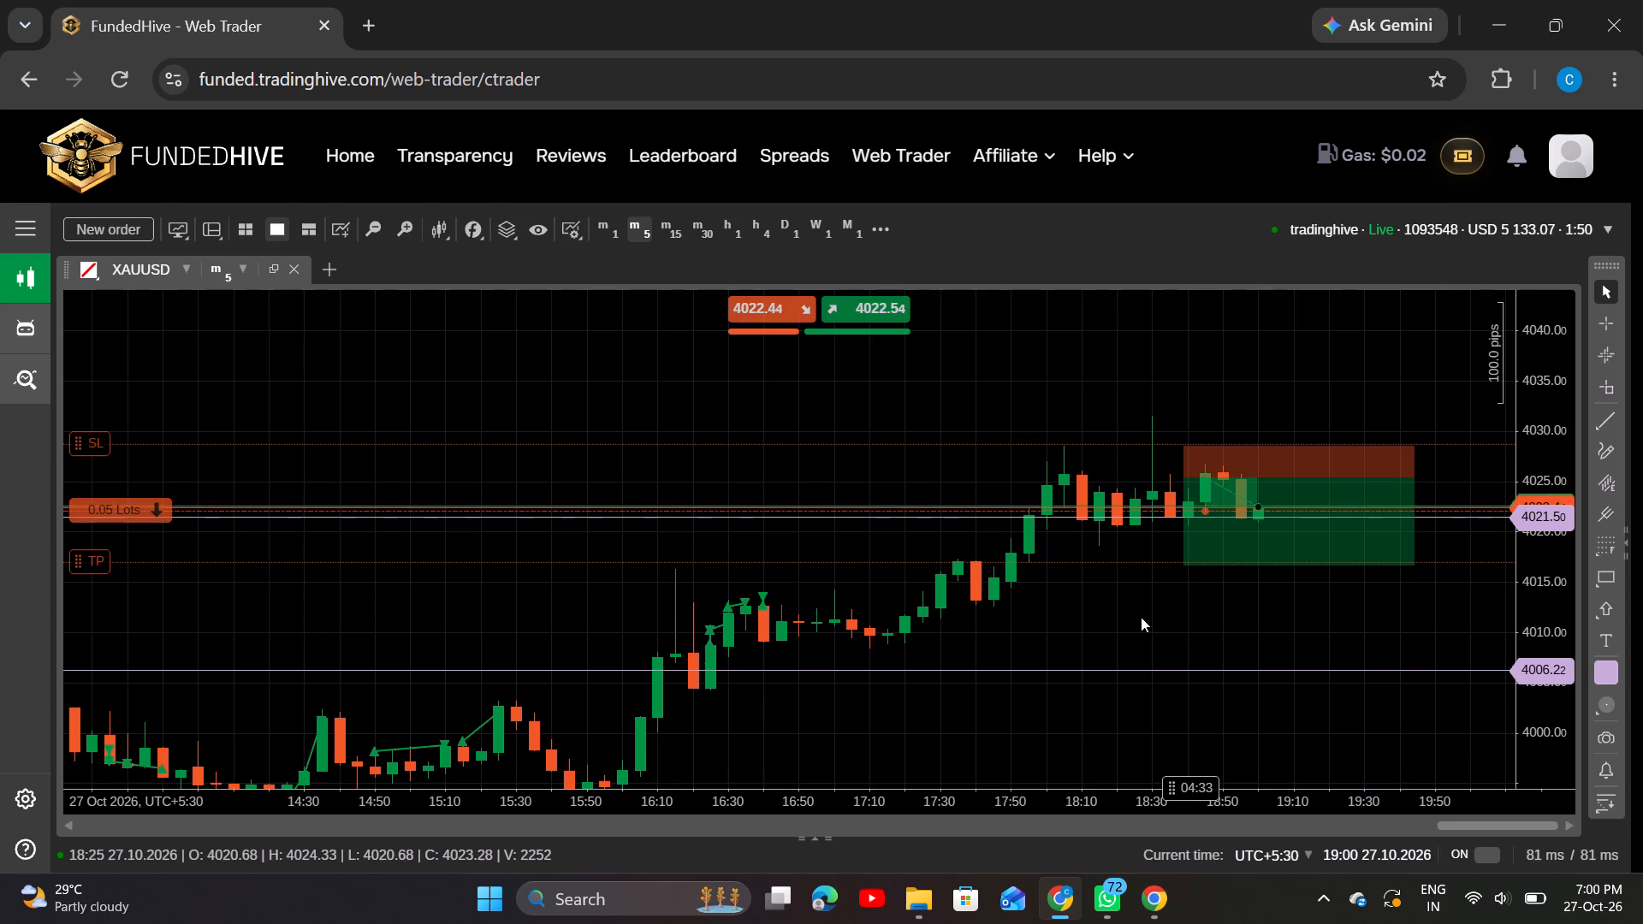
{"action": "left_click_drag", "start_coordinate": [0, 175], "coordinate": [1642, 806]}
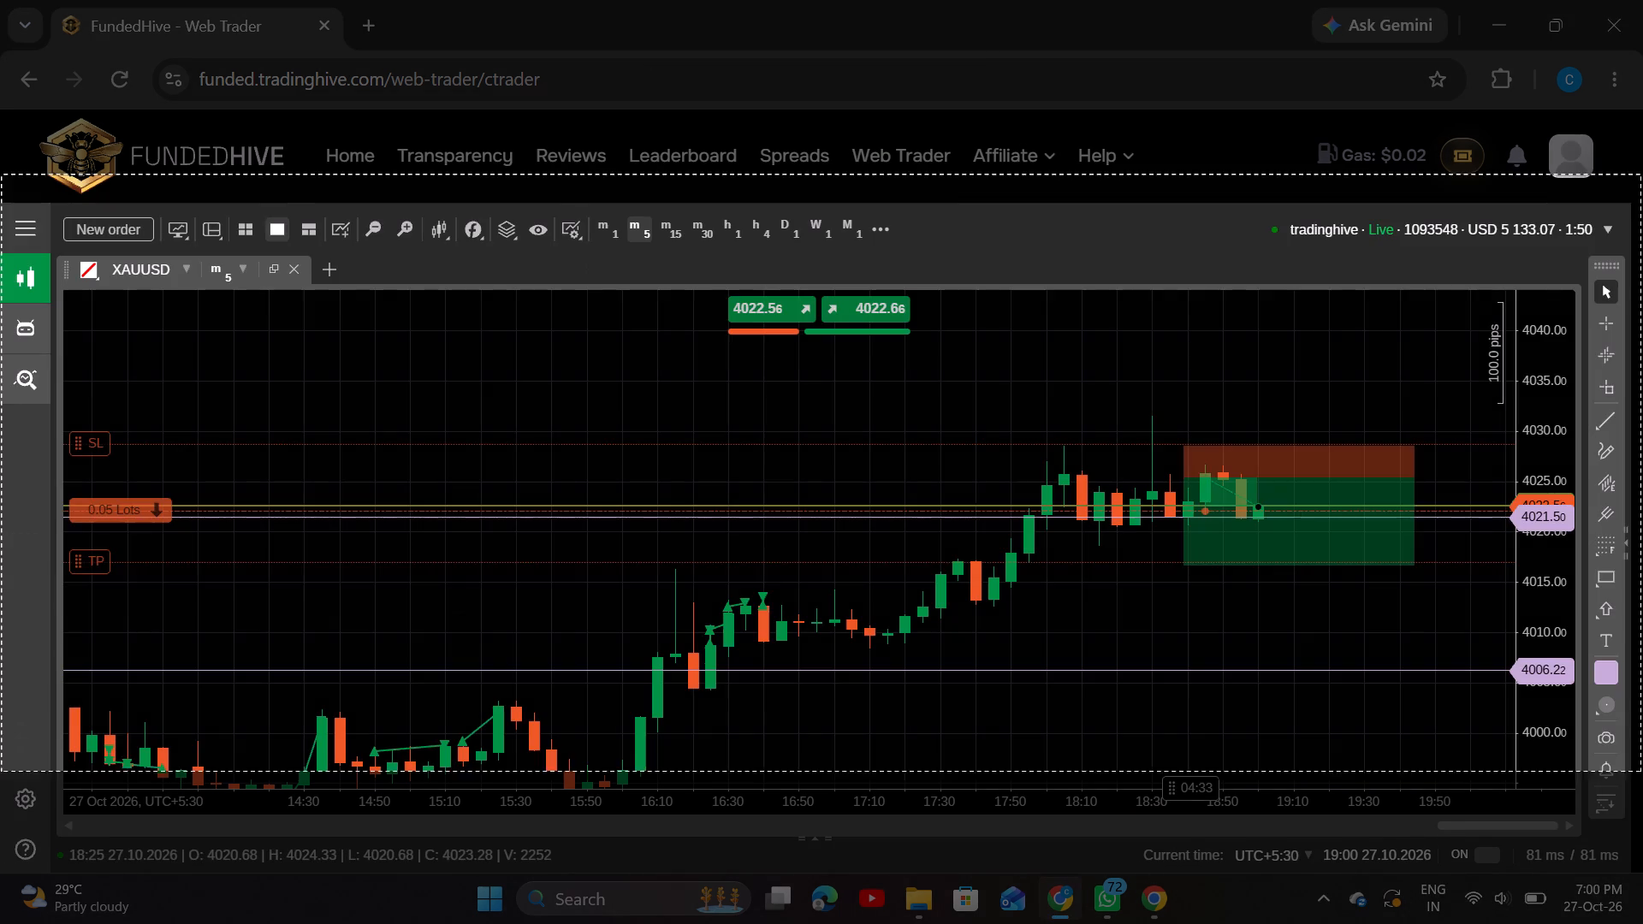
{"action": "left_click_drag", "start_coordinate": [1642, 806], "coordinate": [1642, 898]}
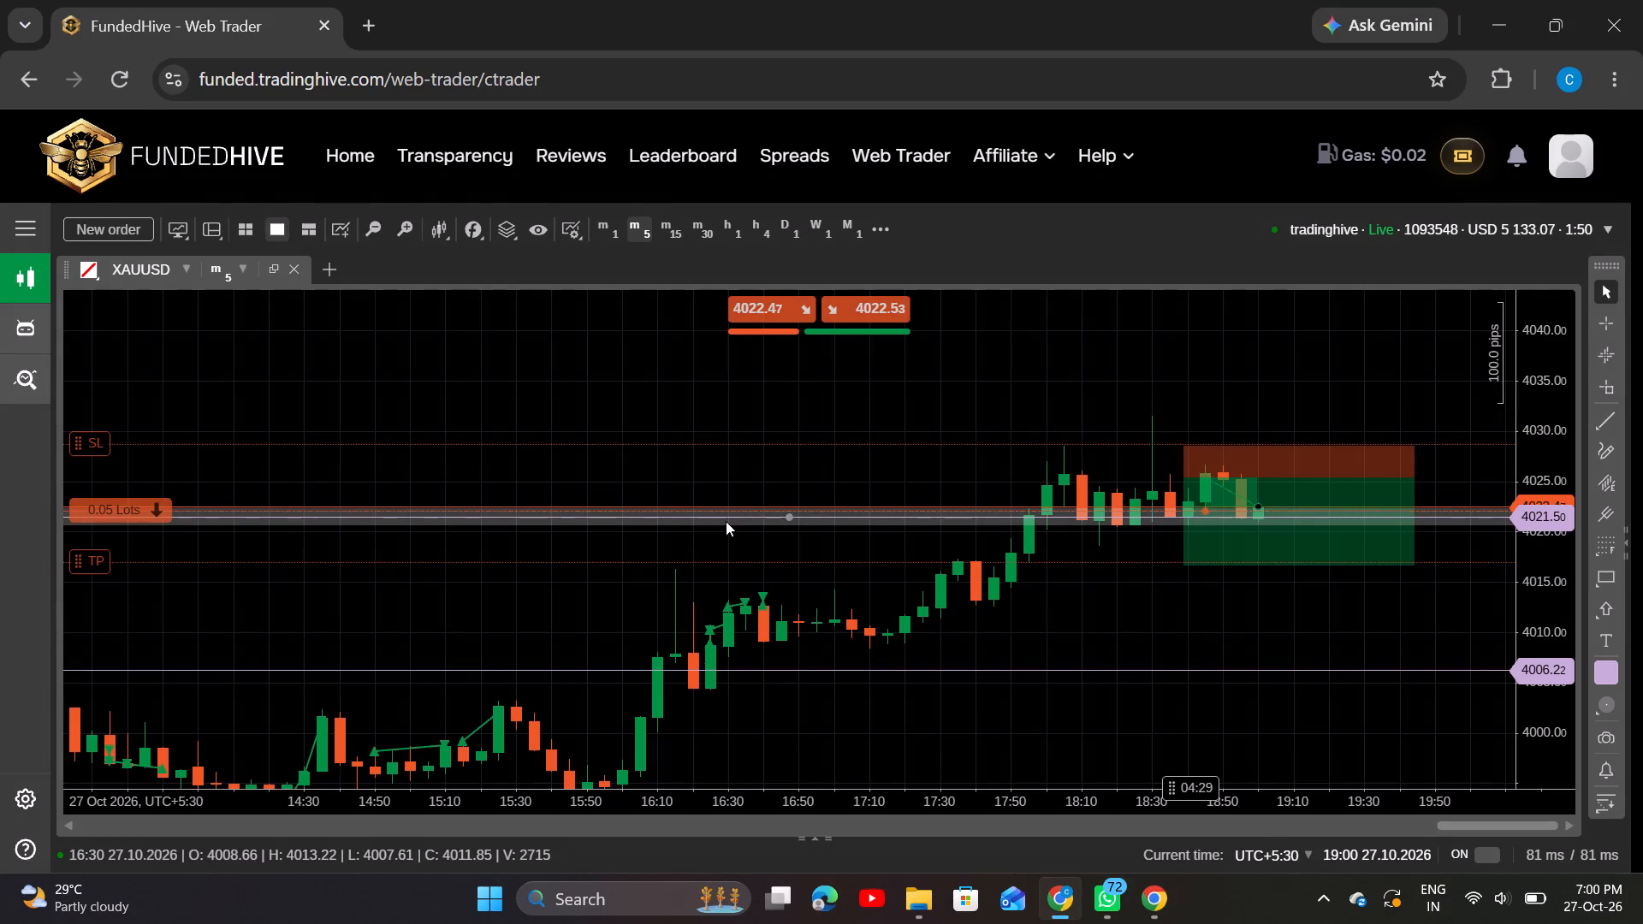
Extend the target level of the risk/reward drawing down to about 4000 and deselect the drawing.
{"action": "left_click", "coordinate": [1201, 556]}
{"action": "left_click", "coordinate": [1200, 530]}
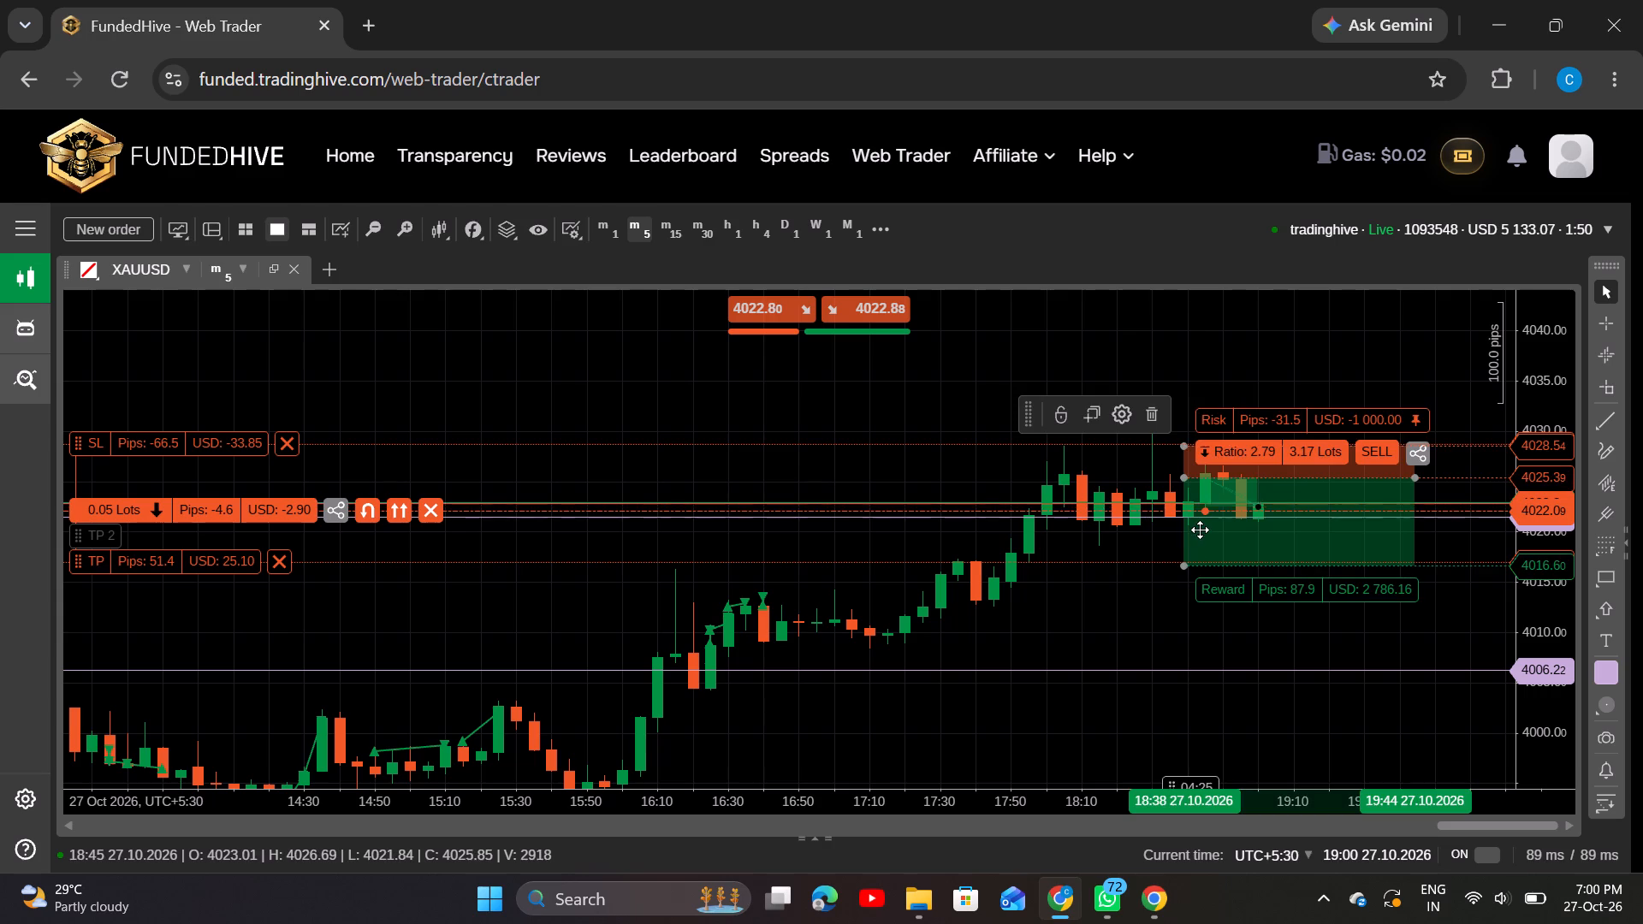
{"action": "left_click_drag", "start_coordinate": [1185, 567], "coordinate": [1185, 664]}
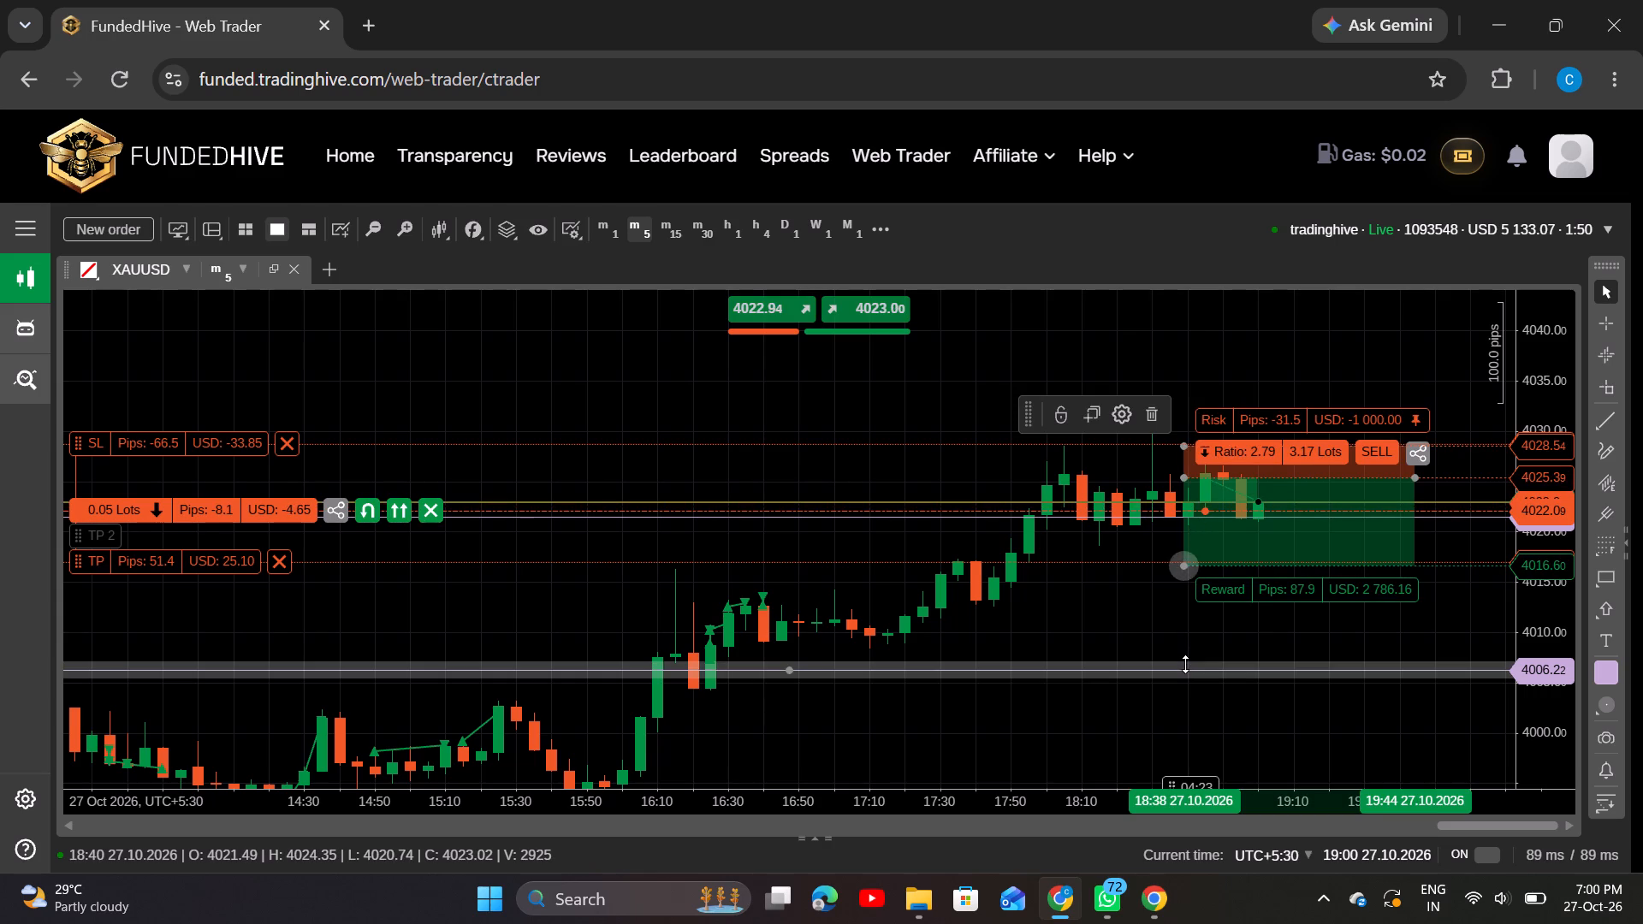
{"action": "left_click_drag", "start_coordinate": [1185, 664], "coordinate": [1185, 691]}
{"action": "left_click_drag", "start_coordinate": [1186, 572], "coordinate": [1187, 580]}
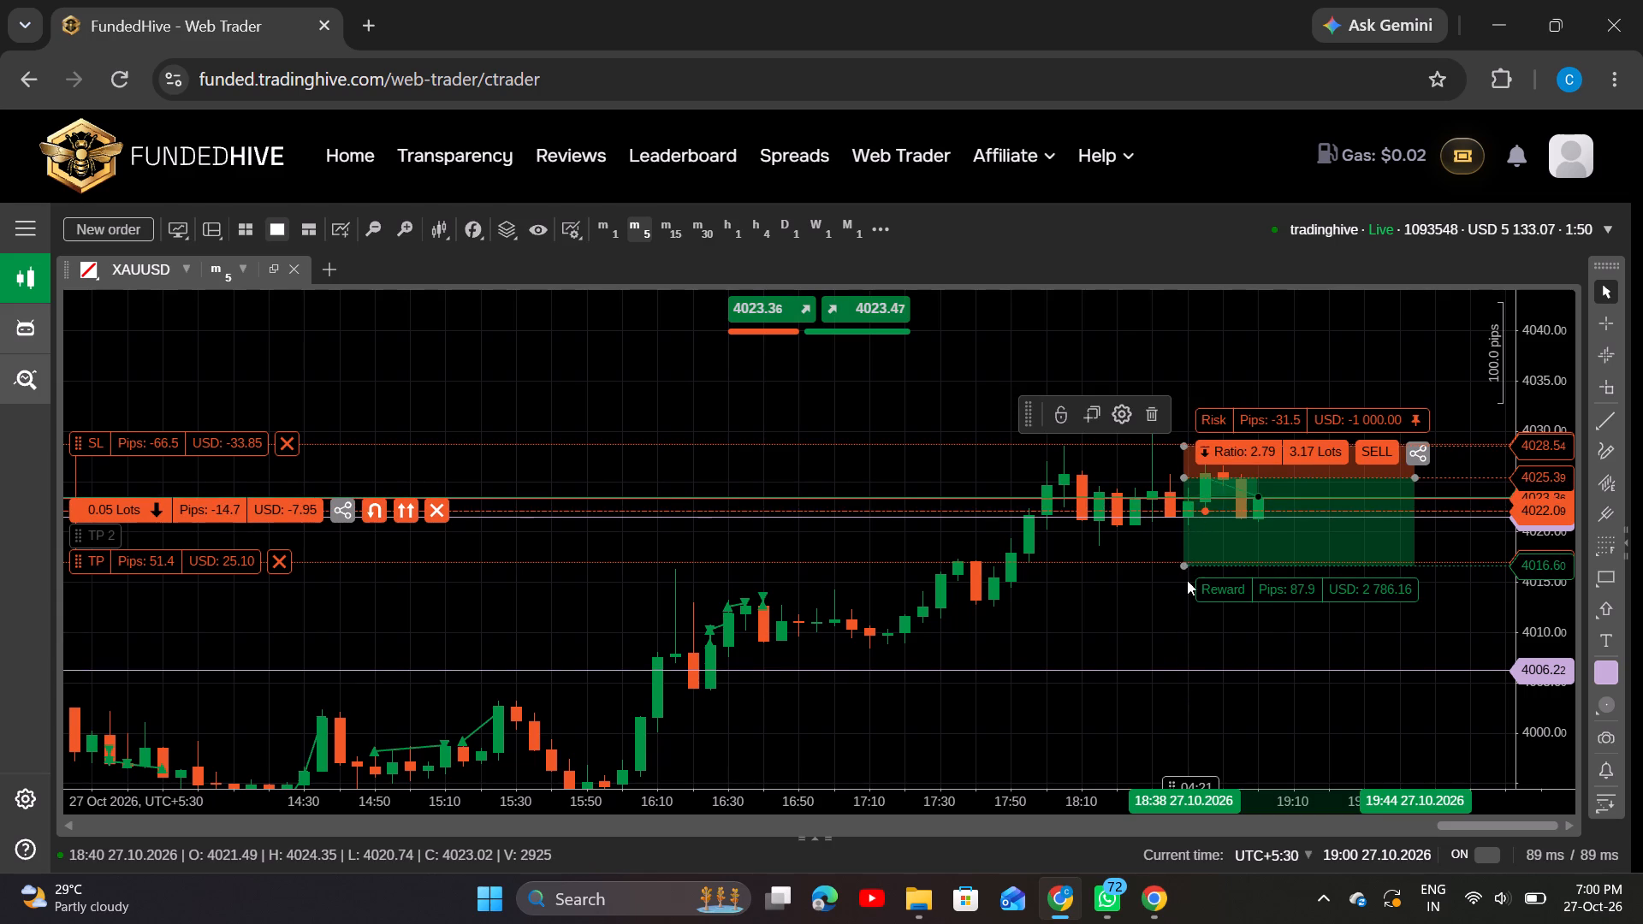
{"action": "left_click_drag", "start_coordinate": [1187, 580], "coordinate": [1195, 687]}
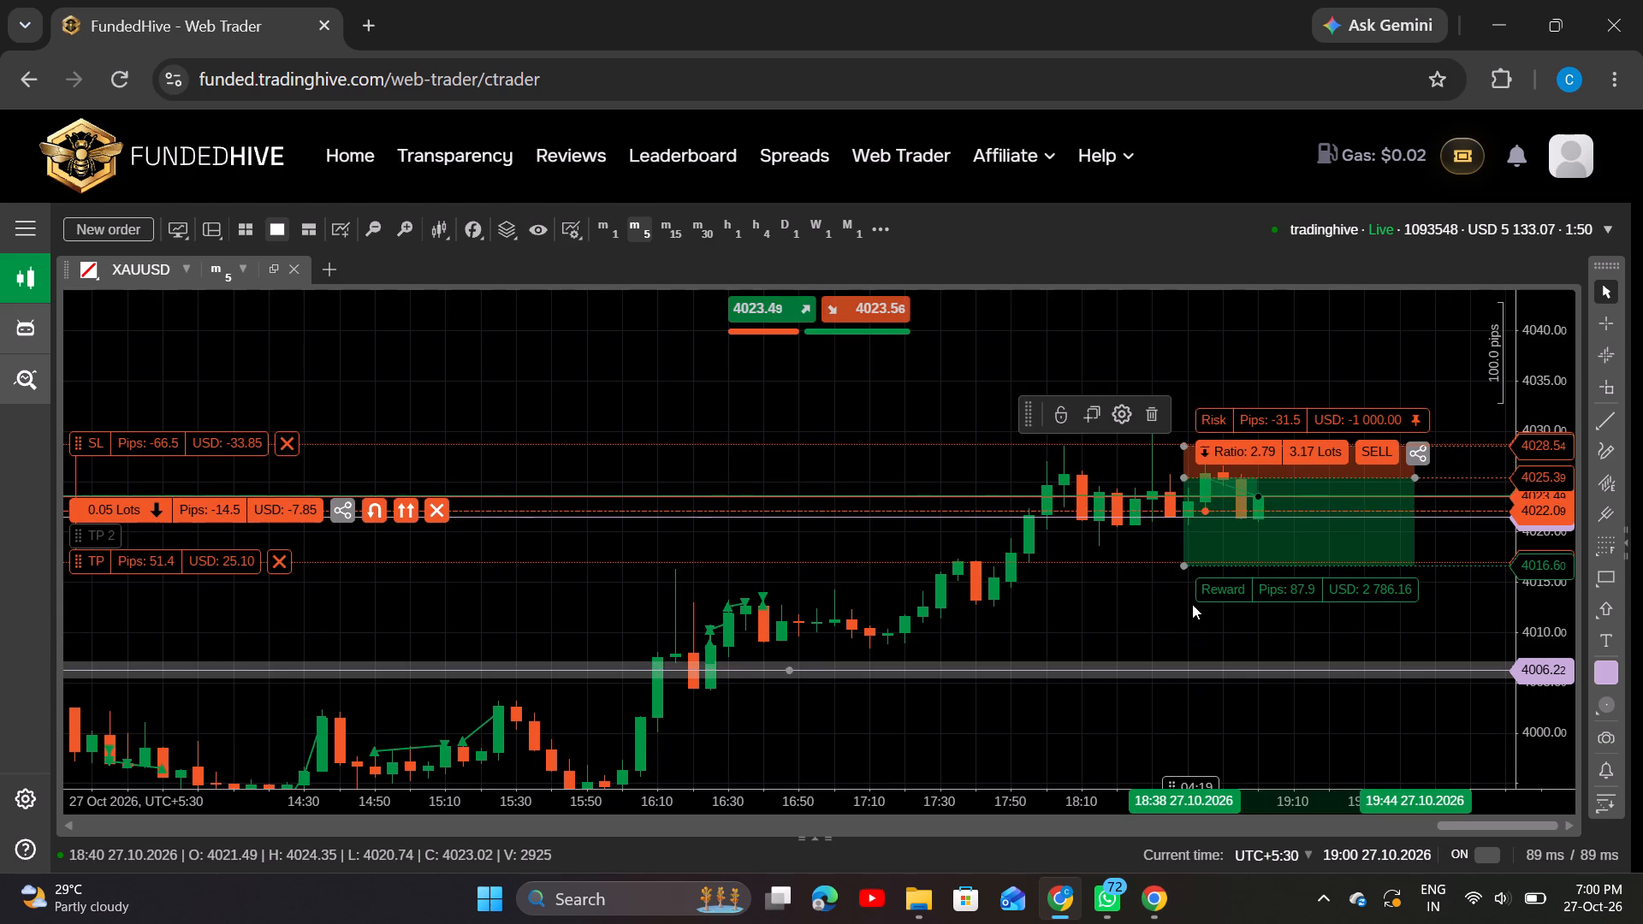
{"action": "left_click_drag", "start_coordinate": [1183, 568], "coordinate": [1197, 678]}
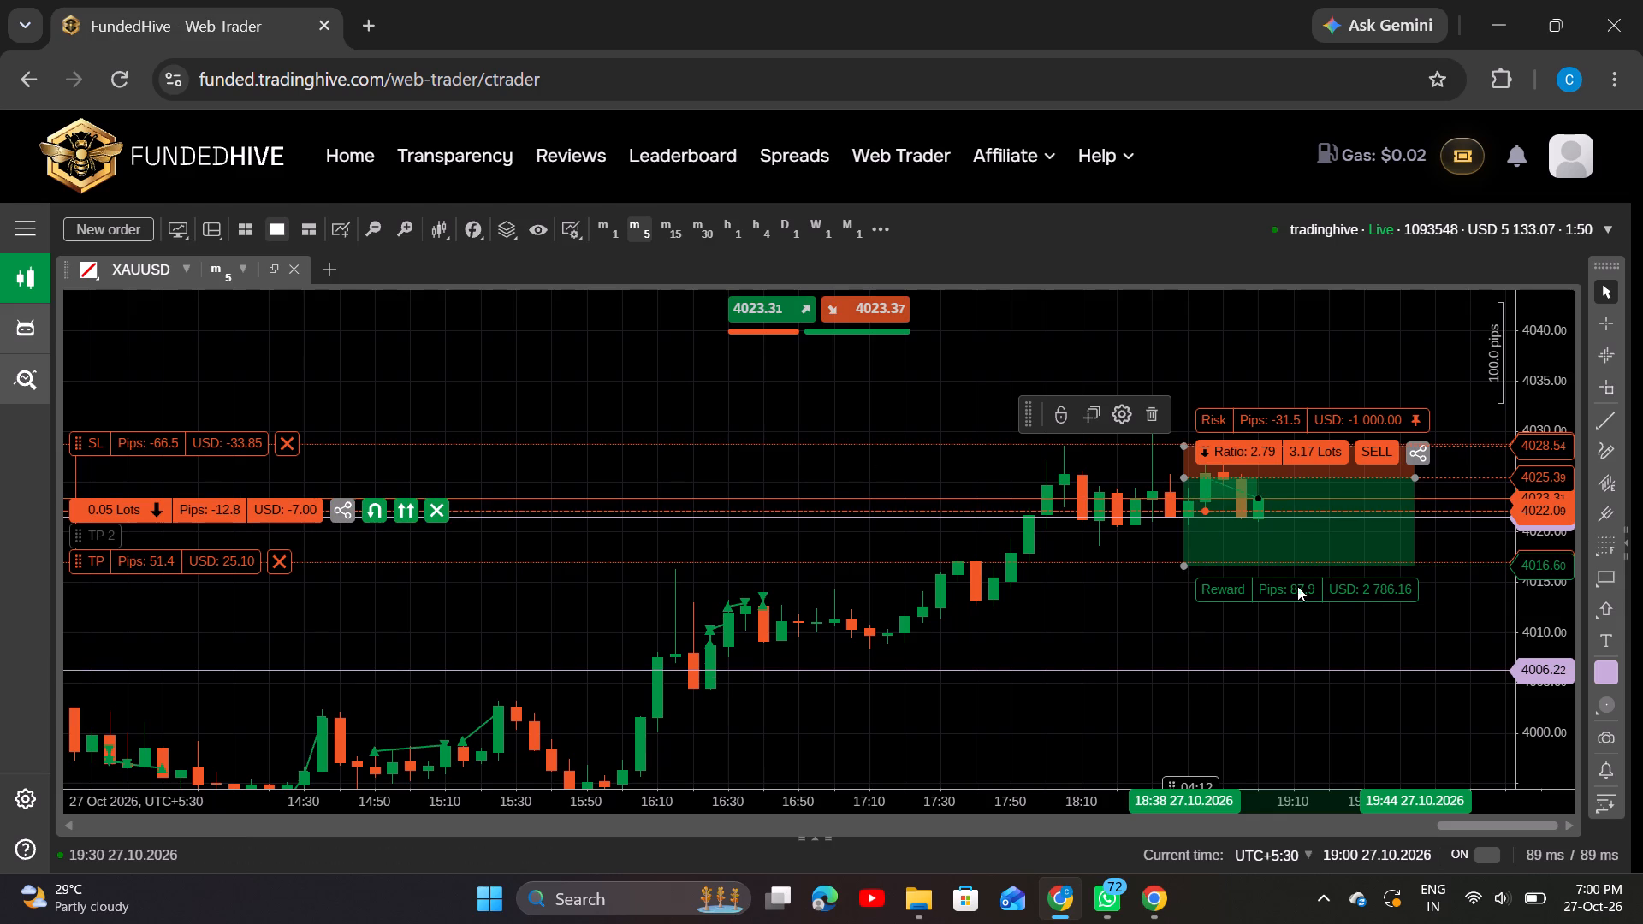
{"action": "left_click", "coordinate": [1225, 549]}
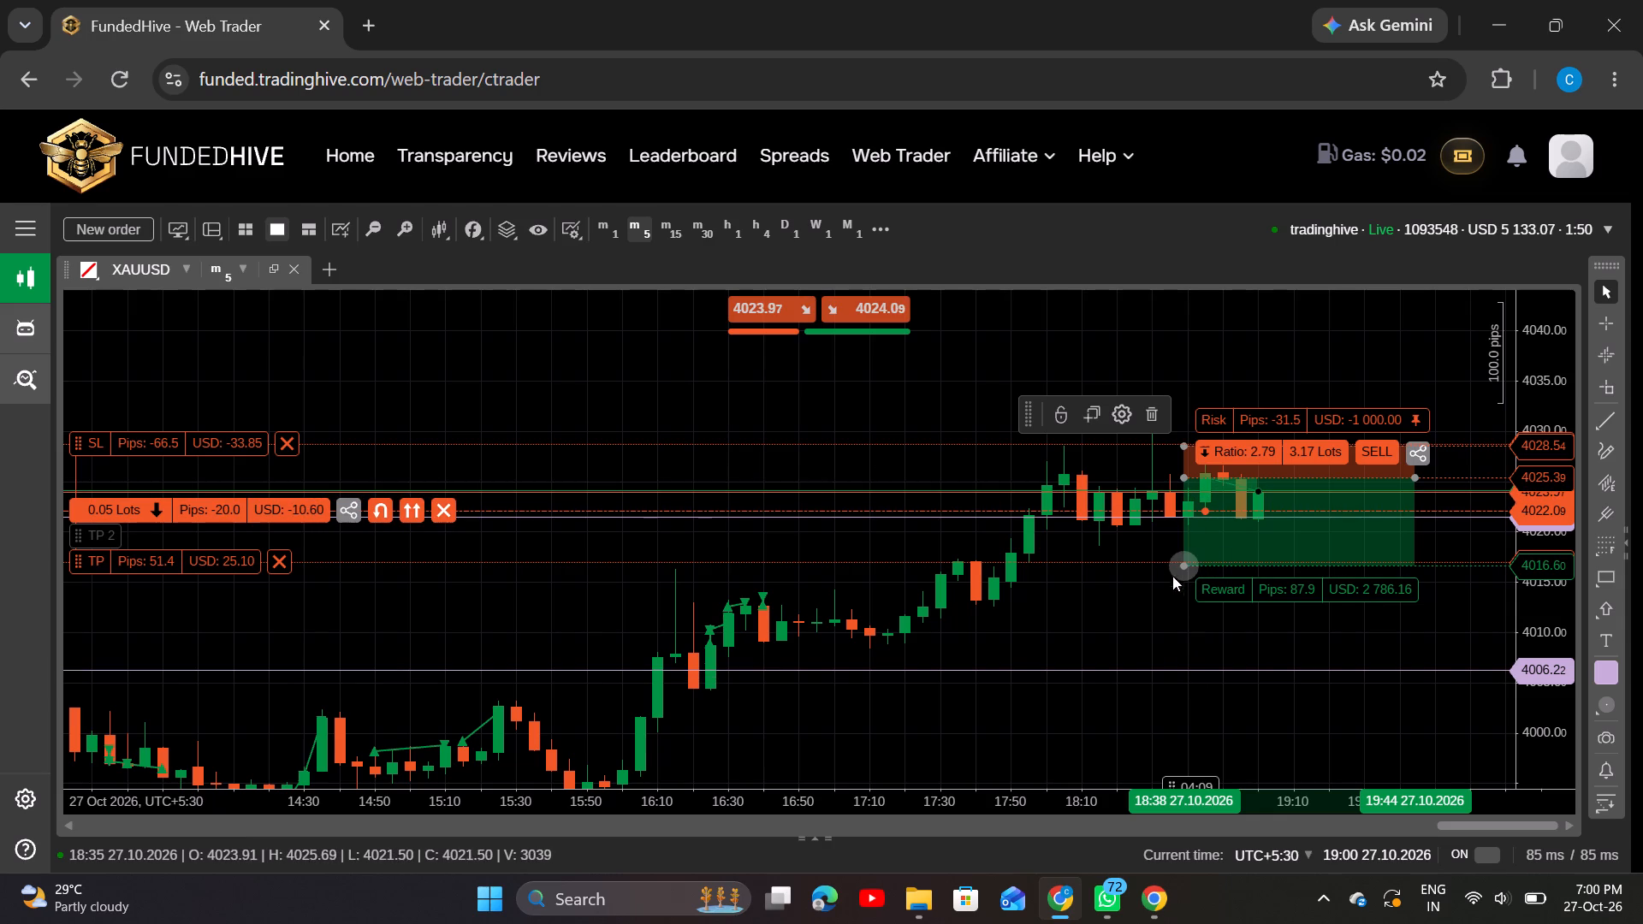
{"action": "left_click_drag", "start_coordinate": [1173, 578], "coordinate": [1186, 671]}
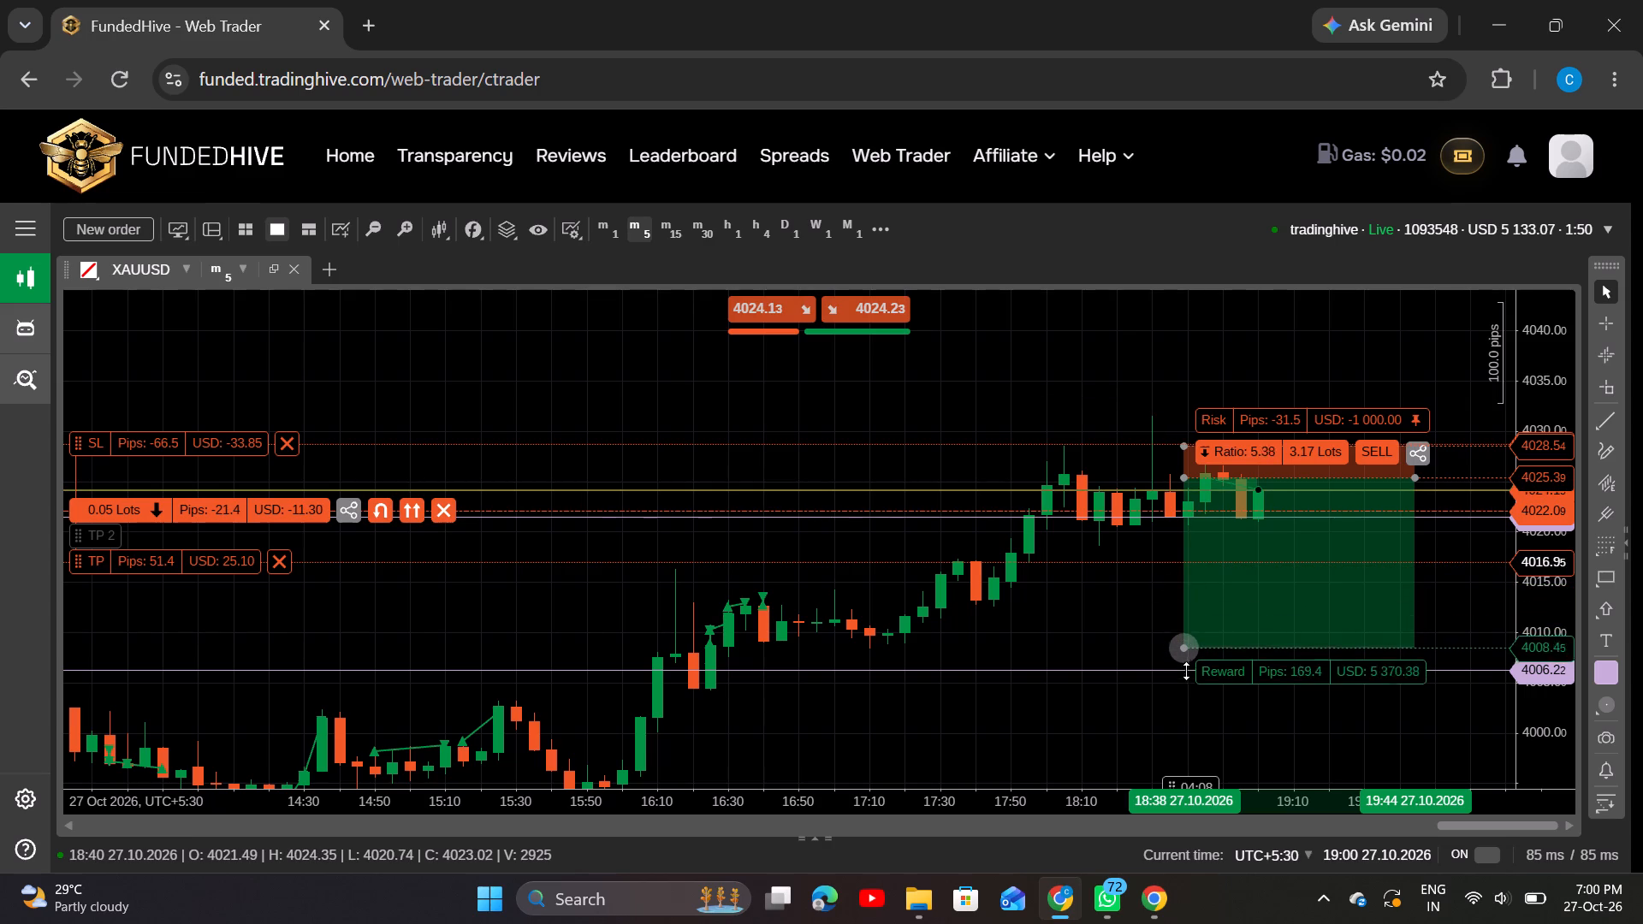
{"action": "left_click_drag", "start_coordinate": [1186, 671], "coordinate": [1197, 755]}
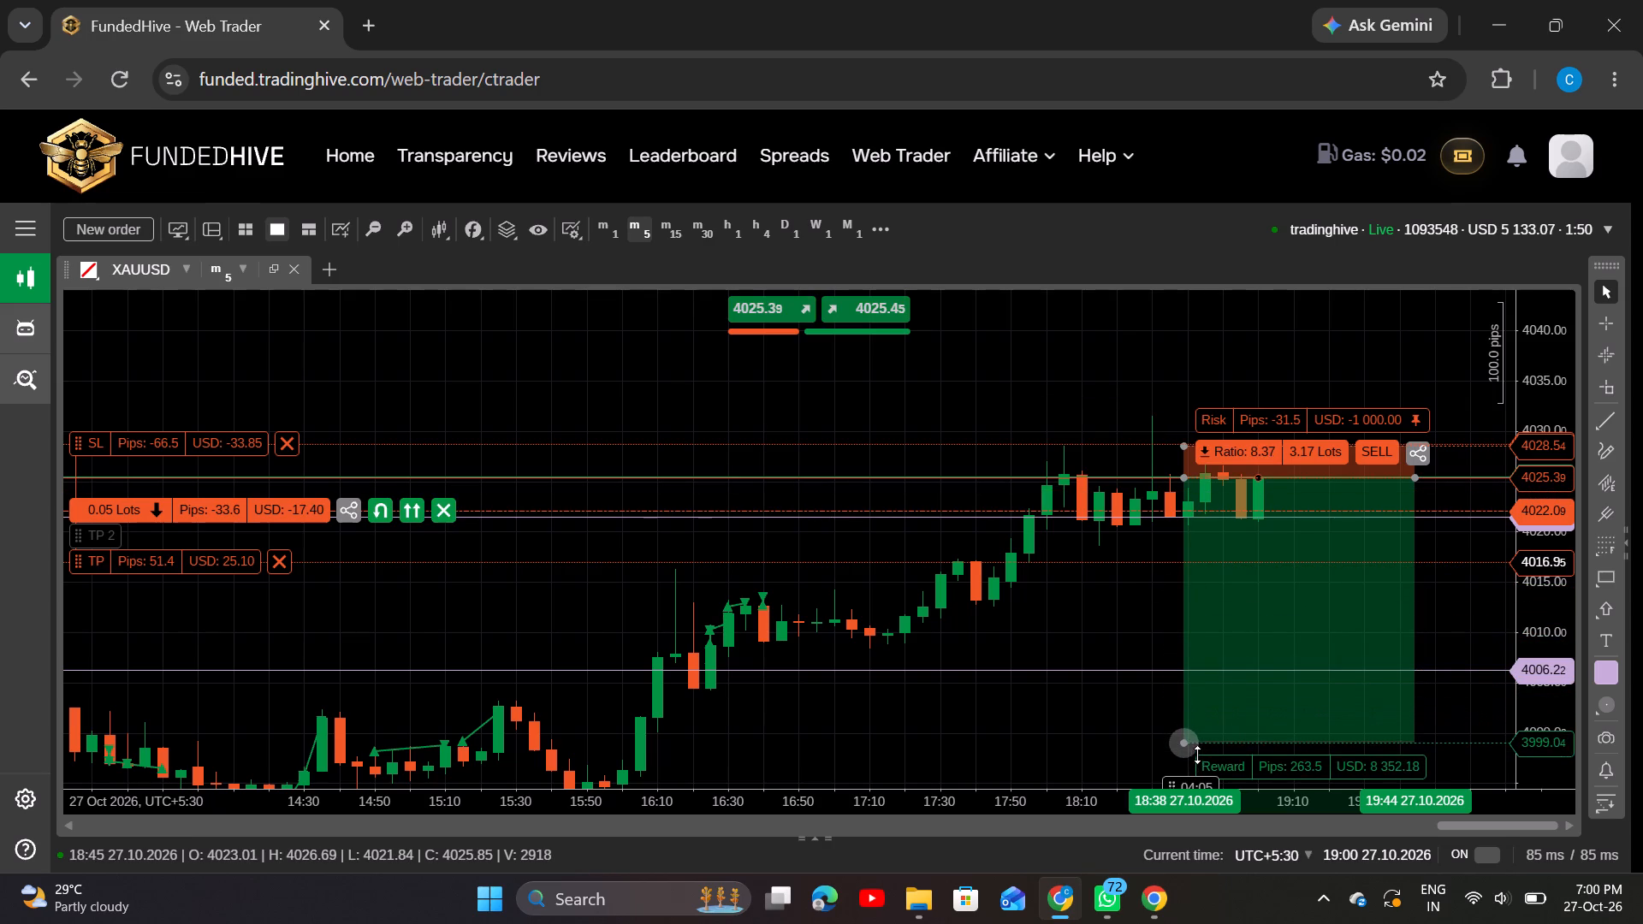
{"action": "left_click_drag", "start_coordinate": [1197, 755], "coordinate": [1201, 741]}
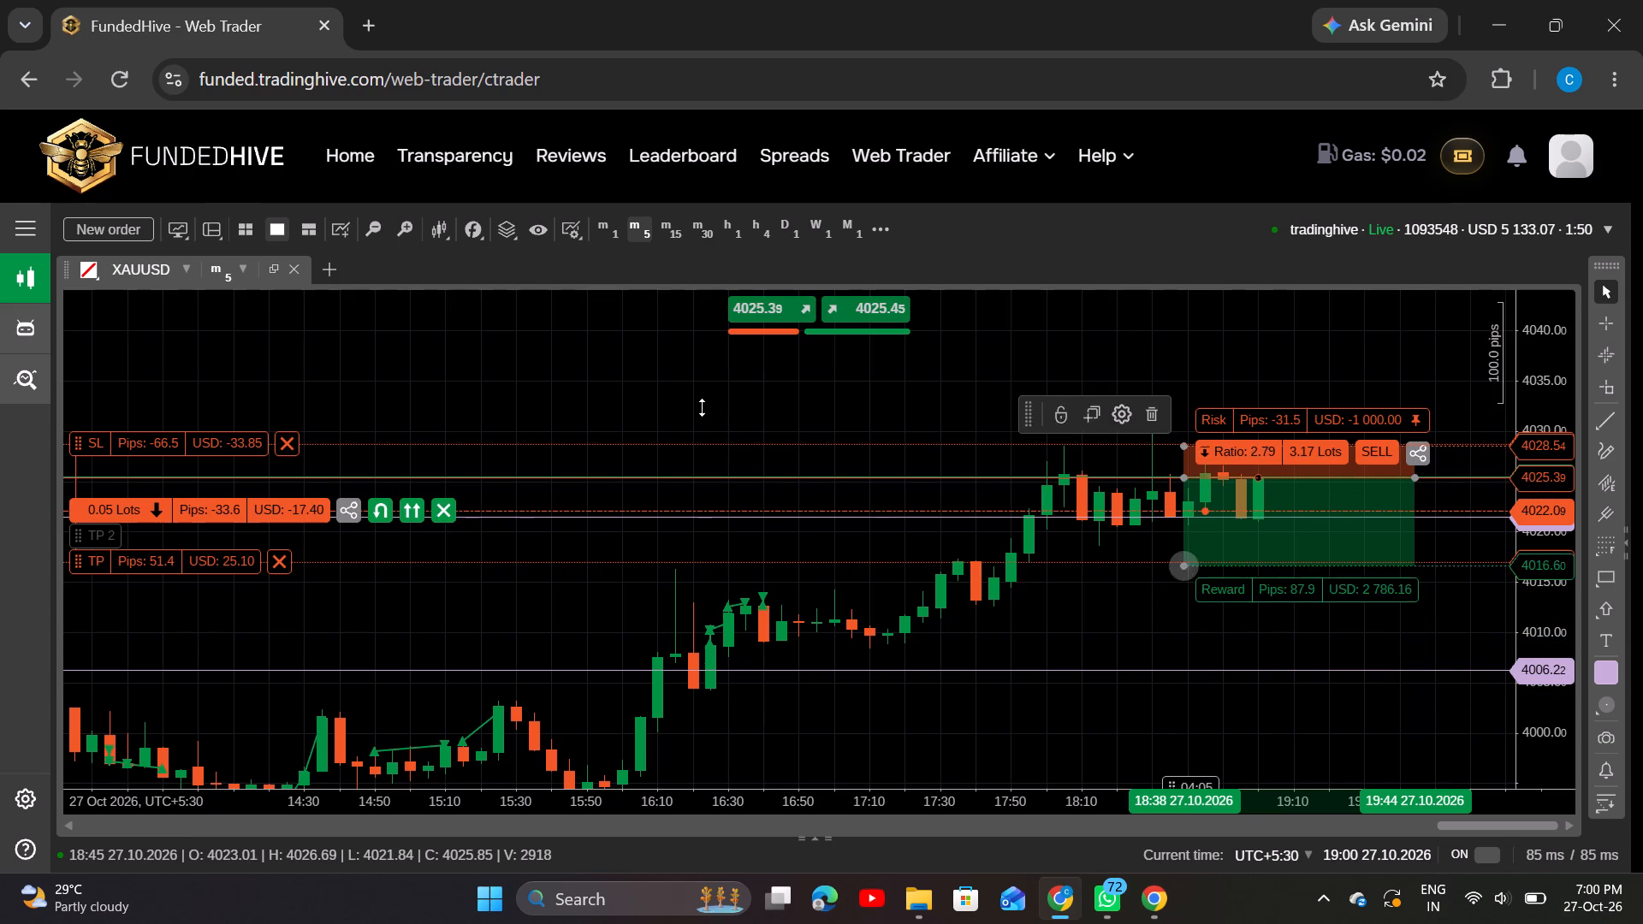
{"action": "left_click", "coordinate": [700, 407]}
Widen the stop loss of the 0.05-lot XAUUSD sell position to 4035.14.
{"action": "left_click_drag", "start_coordinate": [157, 437], "coordinate": [174, 416]}
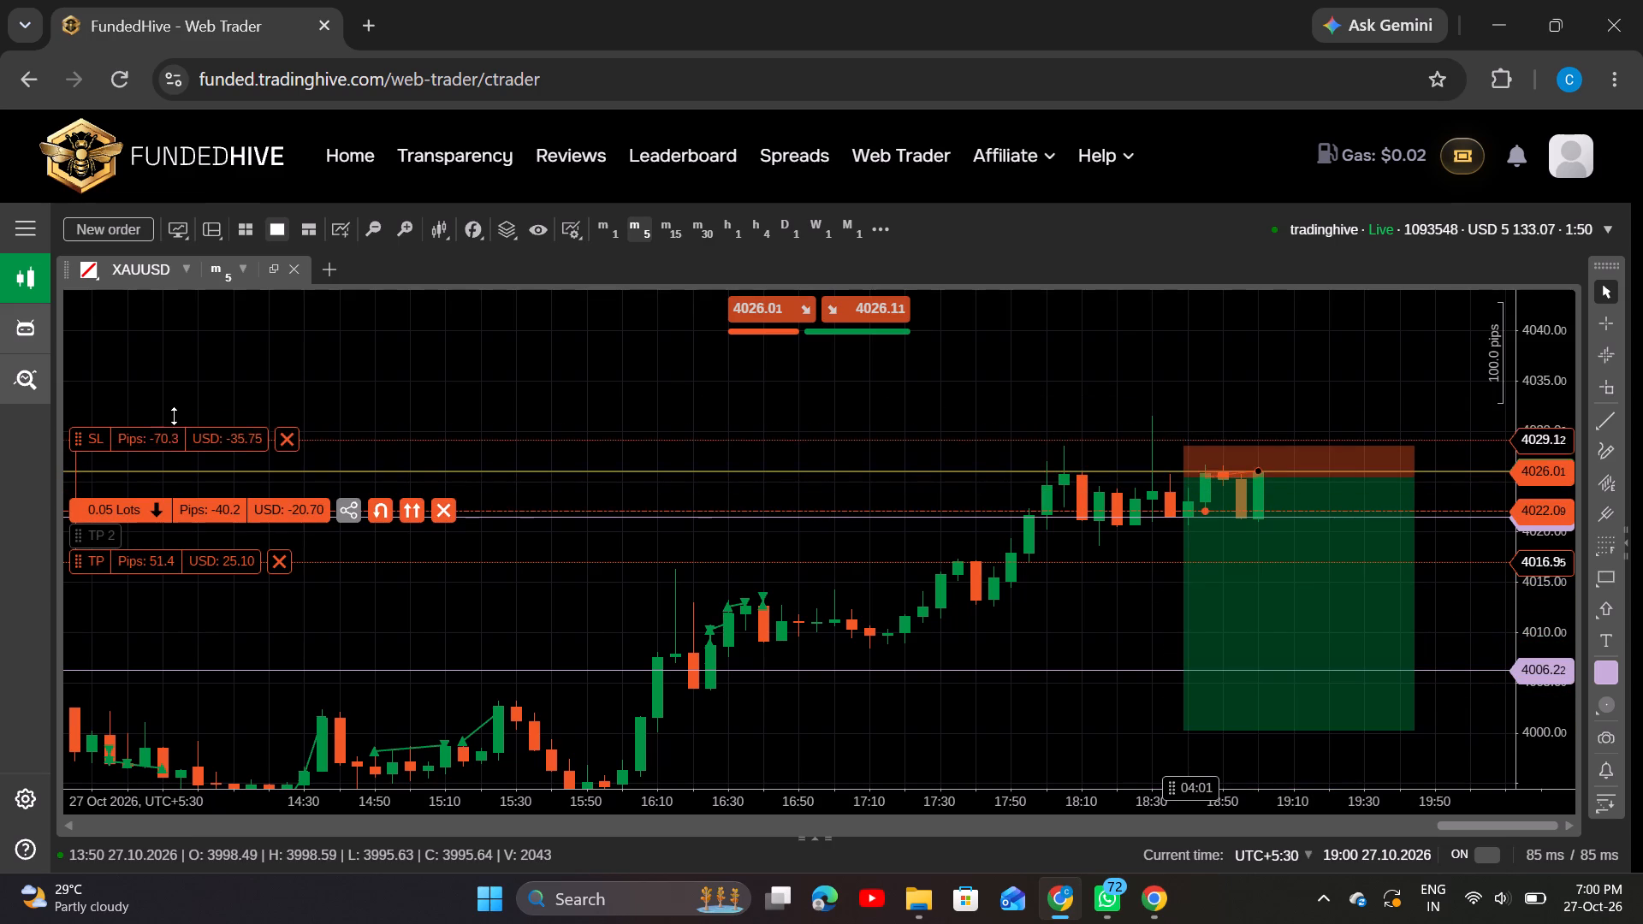
{"action": "left_click_drag", "start_coordinate": [174, 416], "coordinate": [228, 386]}
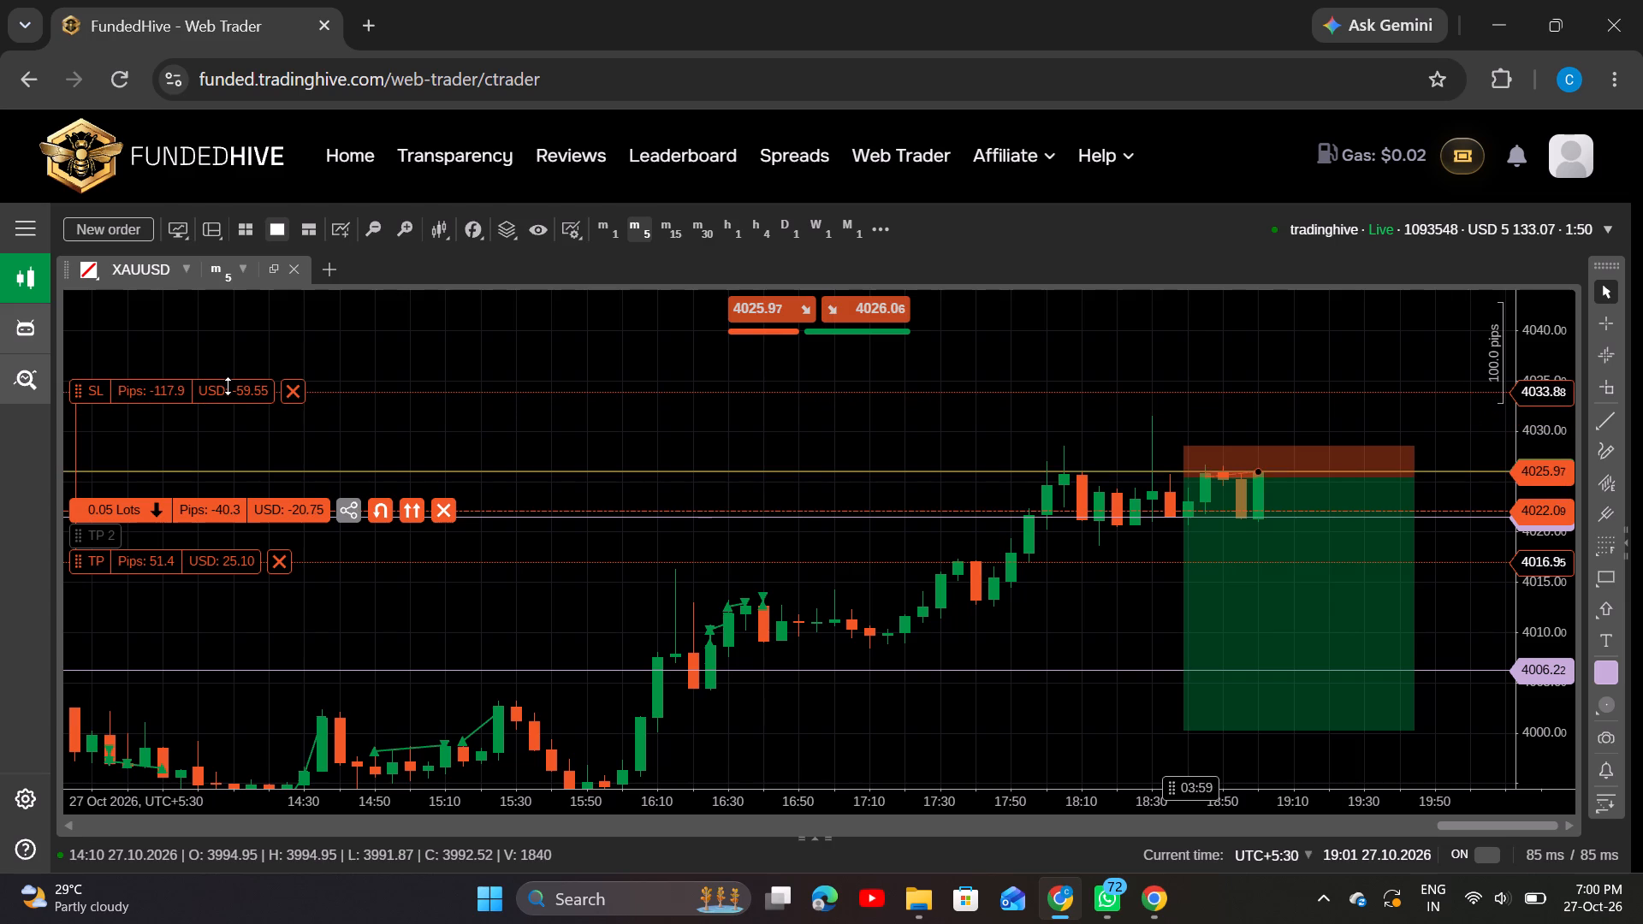
{"action": "left_click_drag", "start_coordinate": [228, 386], "coordinate": [256, 373]}
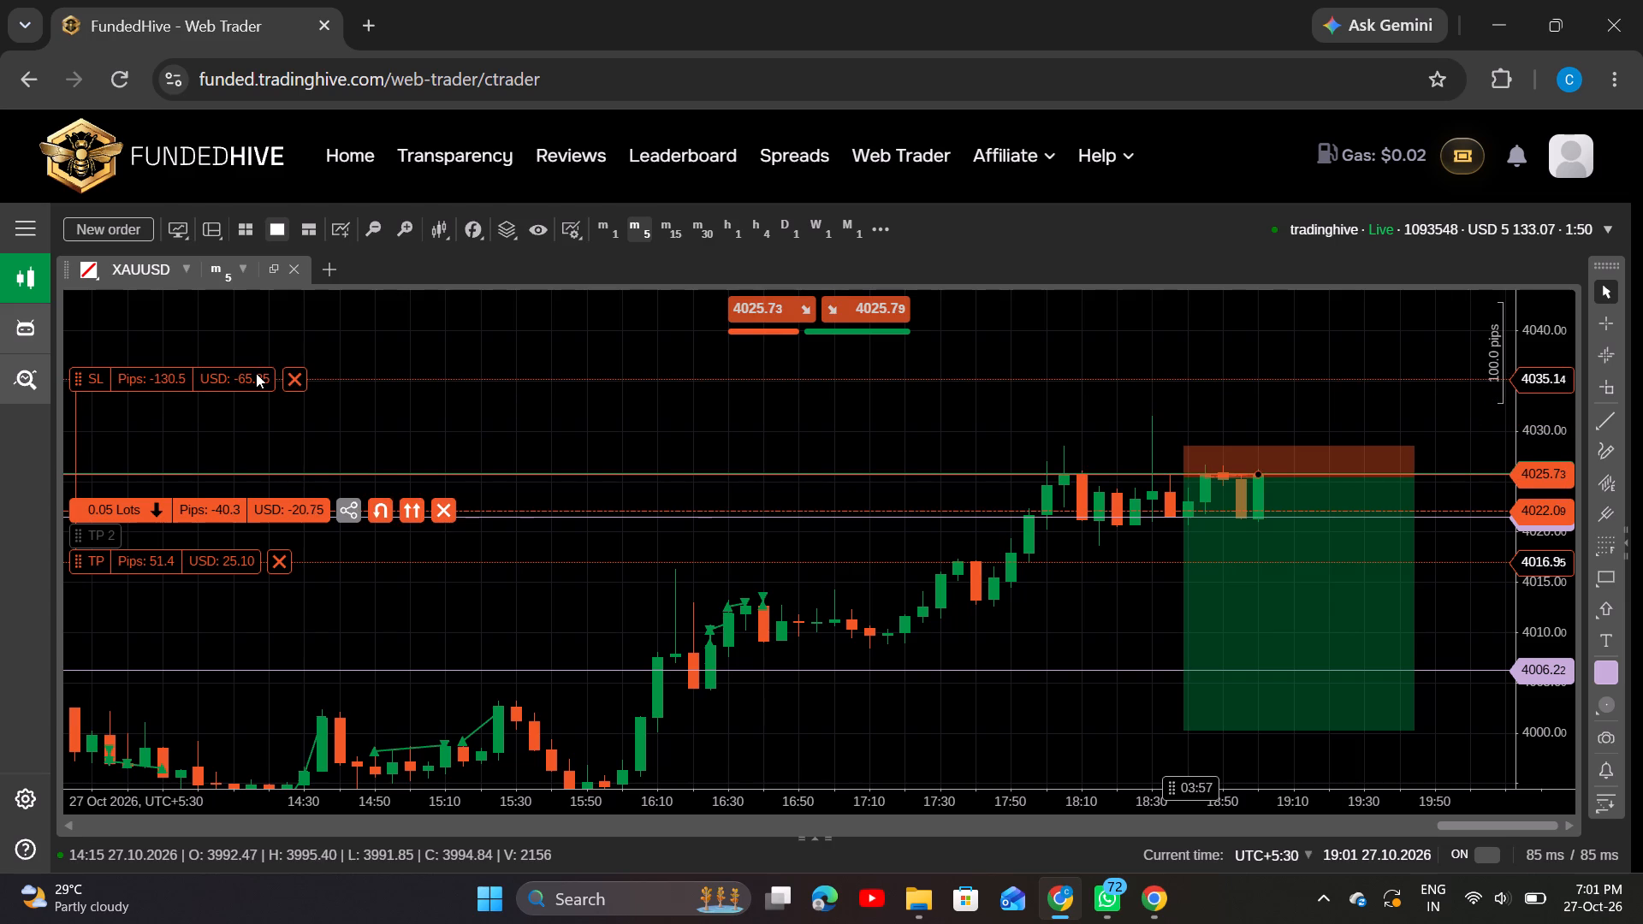
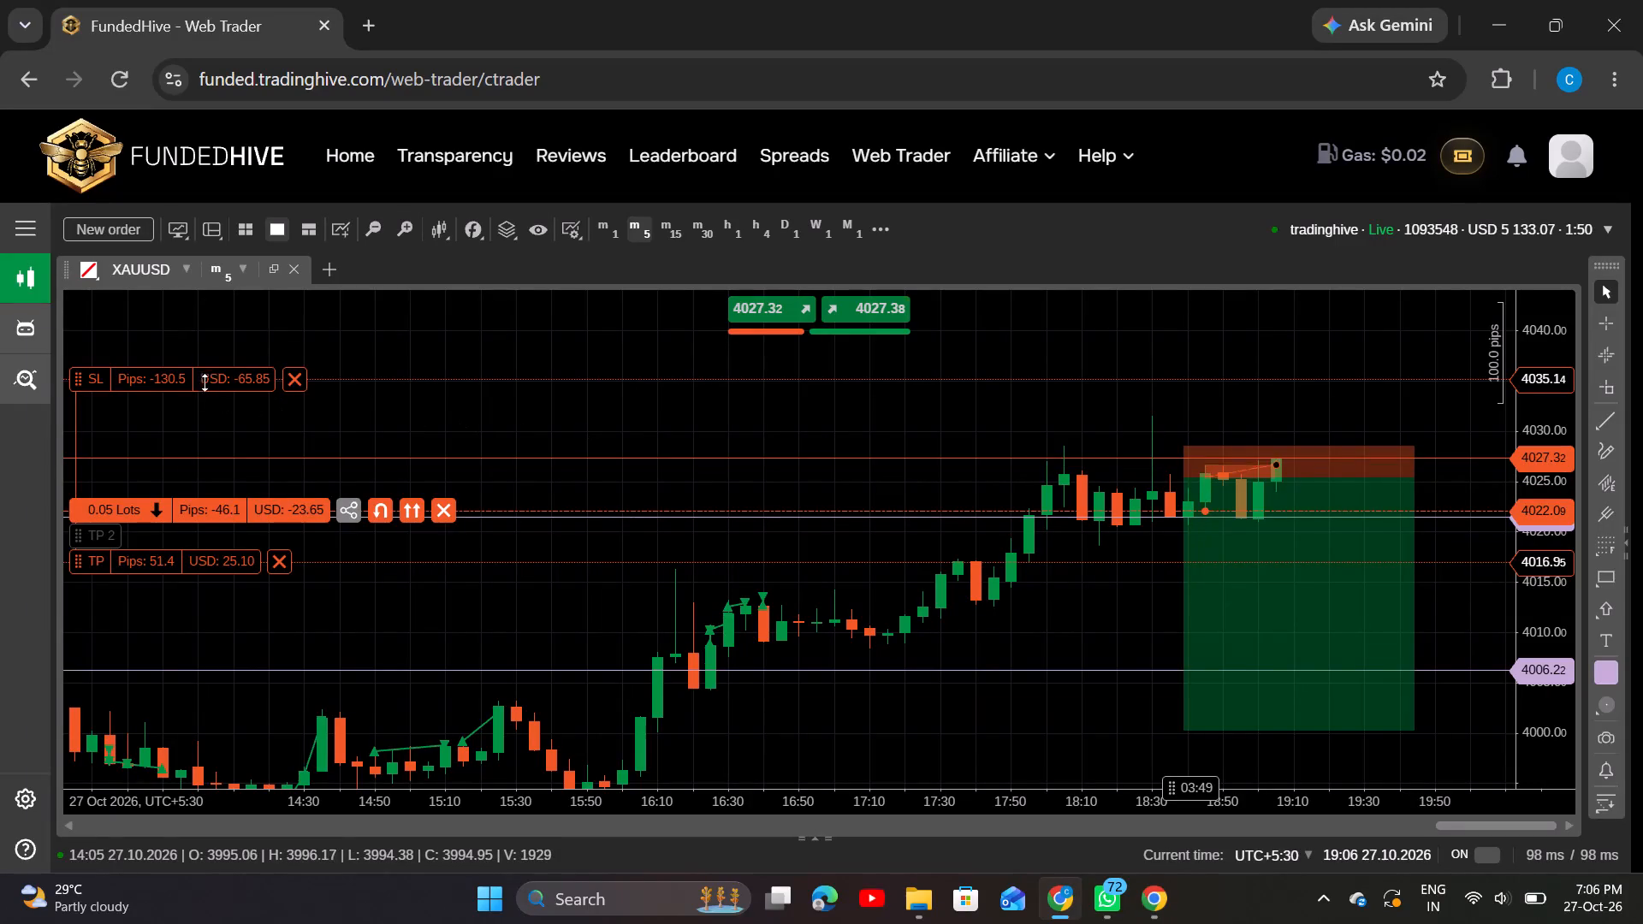
Widen the stop loss of the 0.05-lot XAUUSD sell position to about 4035.89.
{"action": "left_click_drag", "start_coordinate": [205, 379], "coordinate": [219, 372]}
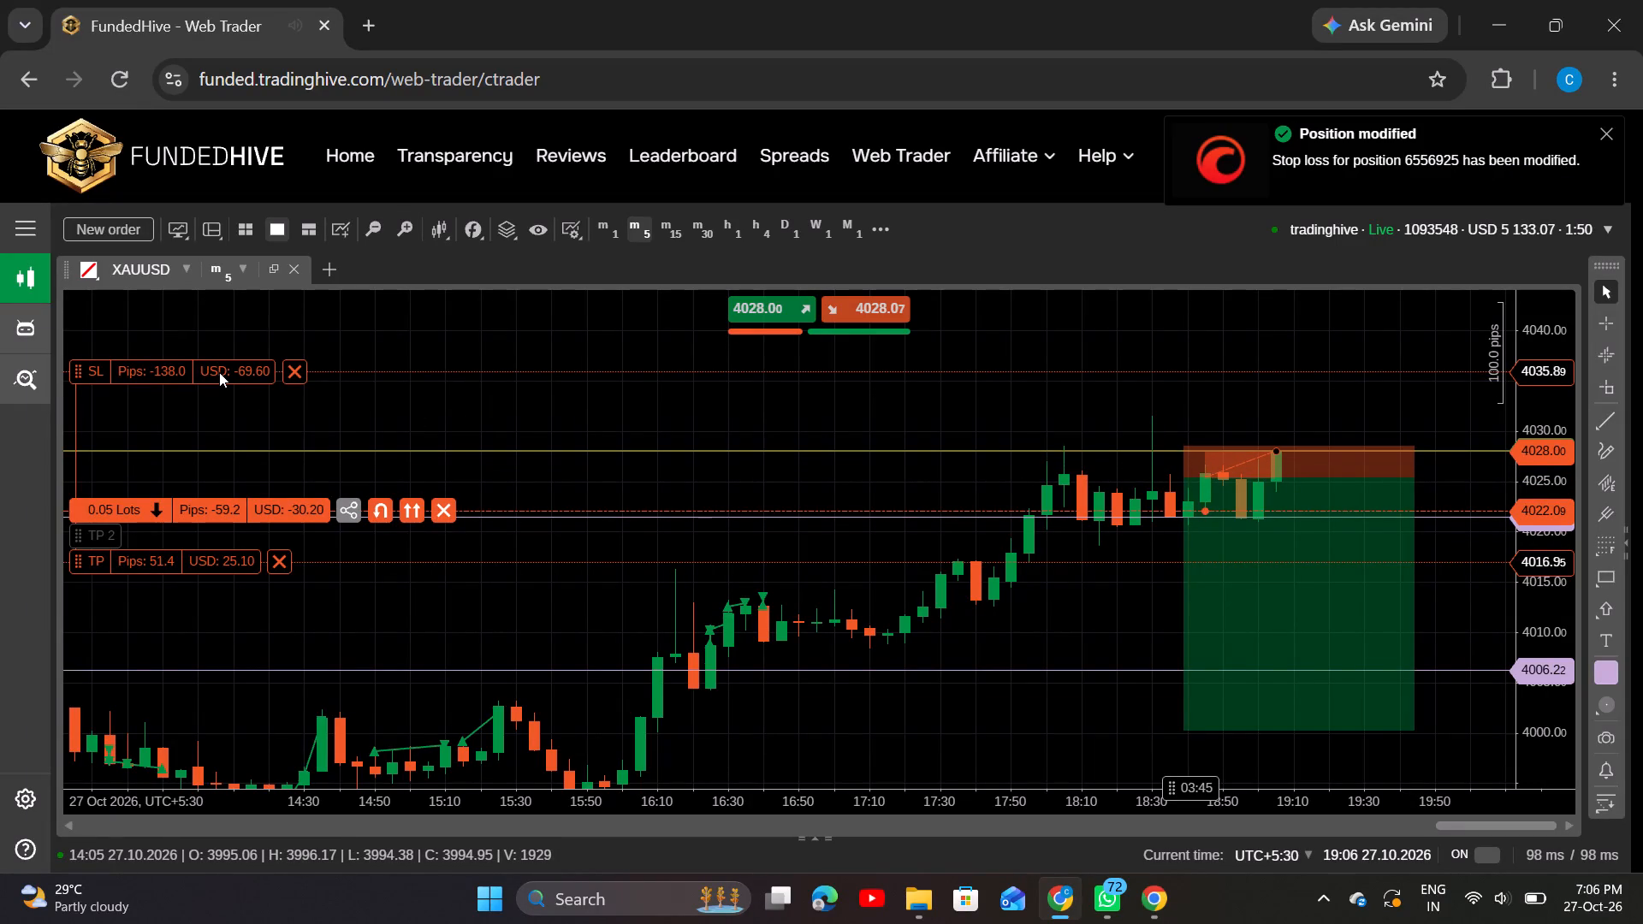